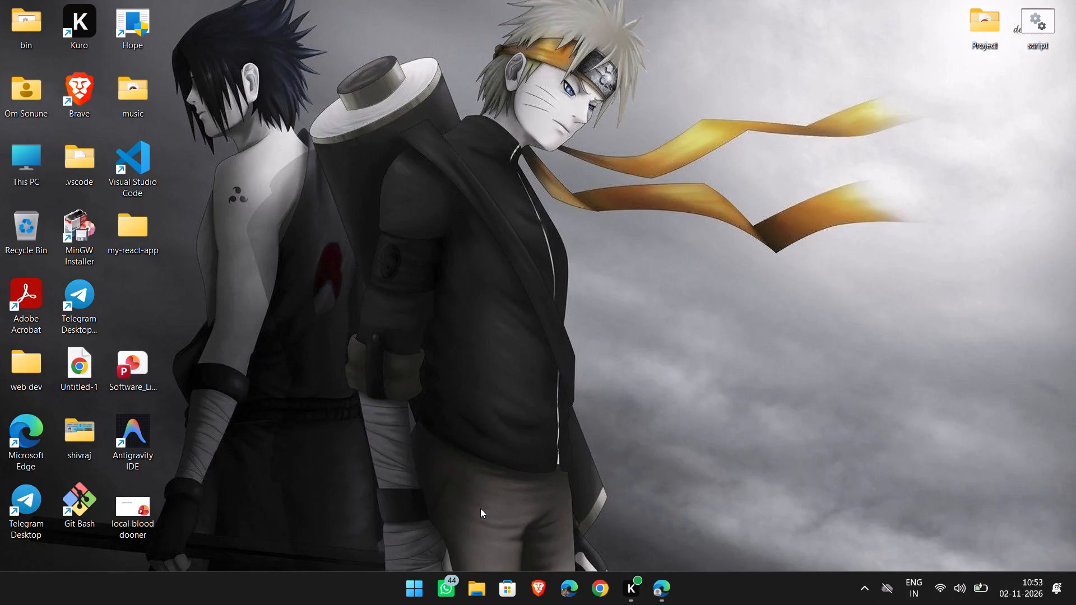
Open Excel and create a blank workbook.
{"action": "left_click", "coordinate": [411, 595]}
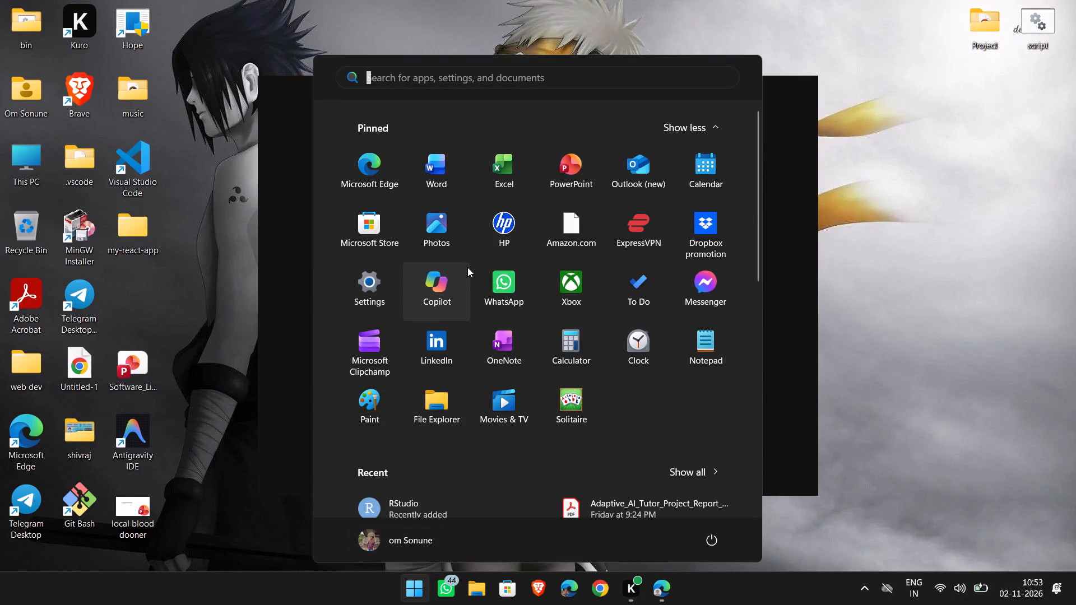
{"action": "double_click", "coordinate": [499, 179]}
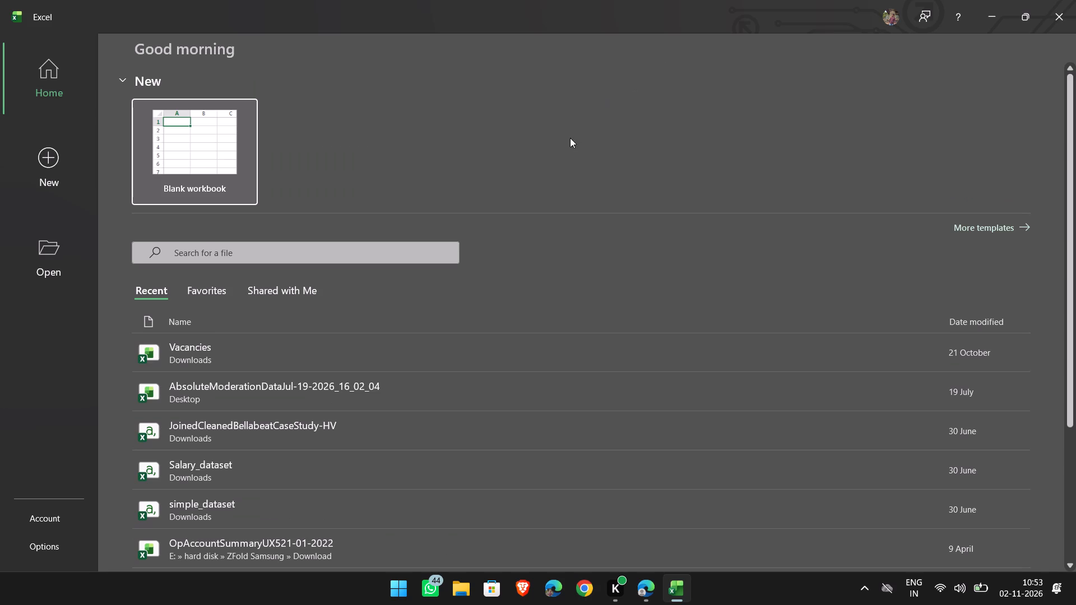
{"action": "left_click", "coordinate": [208, 160]}
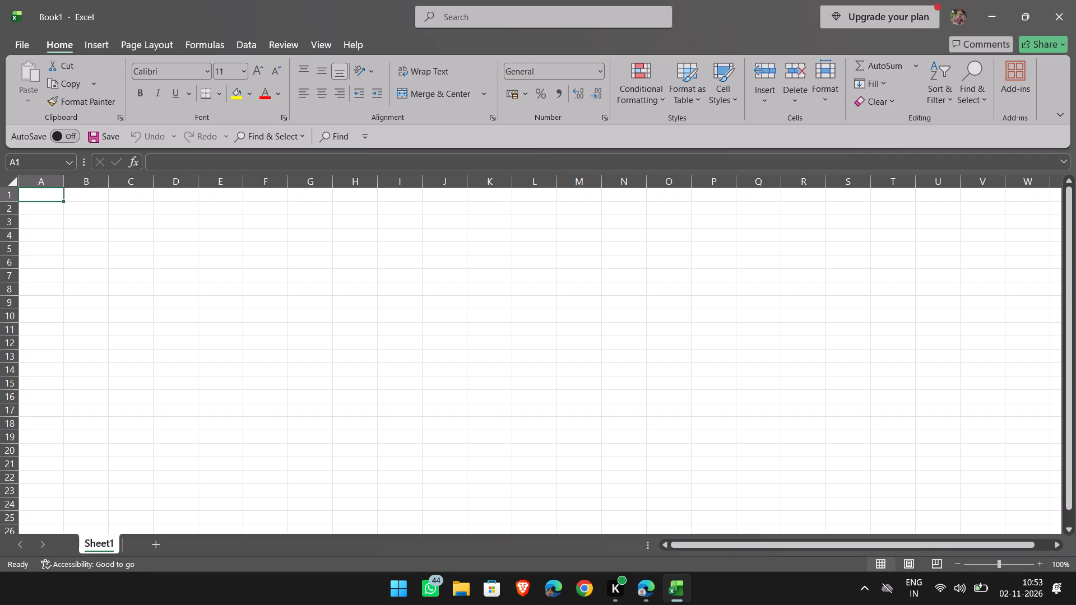
Enter a title in cell A1 beginning with "Topic 11:Fitting ".
{"action": "key", "text": "shift+t"}
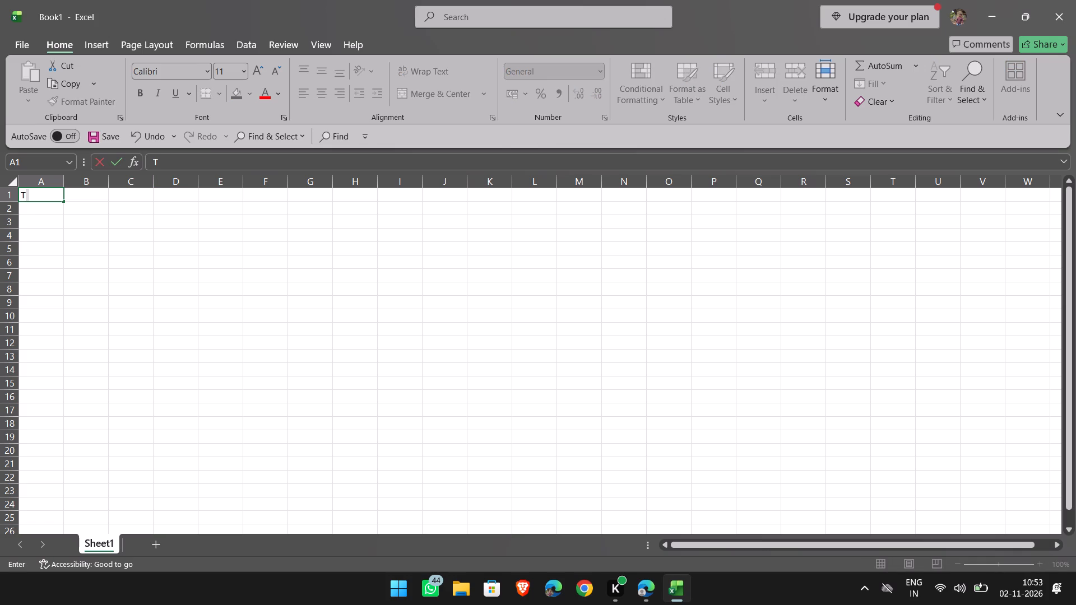
{"action": "type", "text": "opic"}
{"action": "key", "text": "space"}
{"action": "type", "text": "11"}
{"action": "key", "text": "semicolon"}
{"action": "key", "text": "BackSpace"}
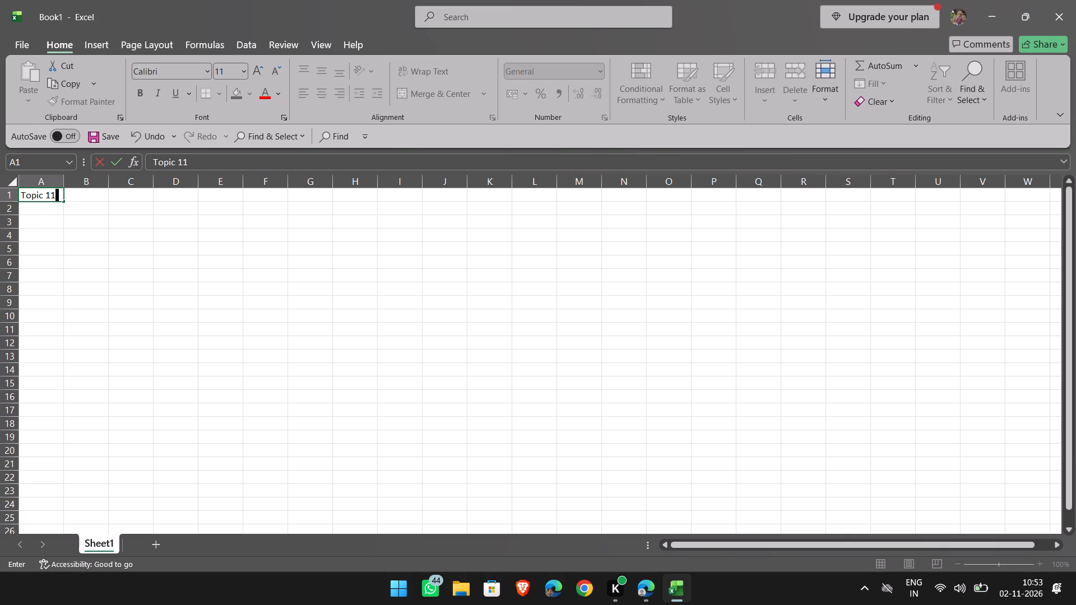
{"action": "key", "text": "shift+colon"}
{"action": "type", "text": "Fitting"}
{"action": "key", "text": "space"}
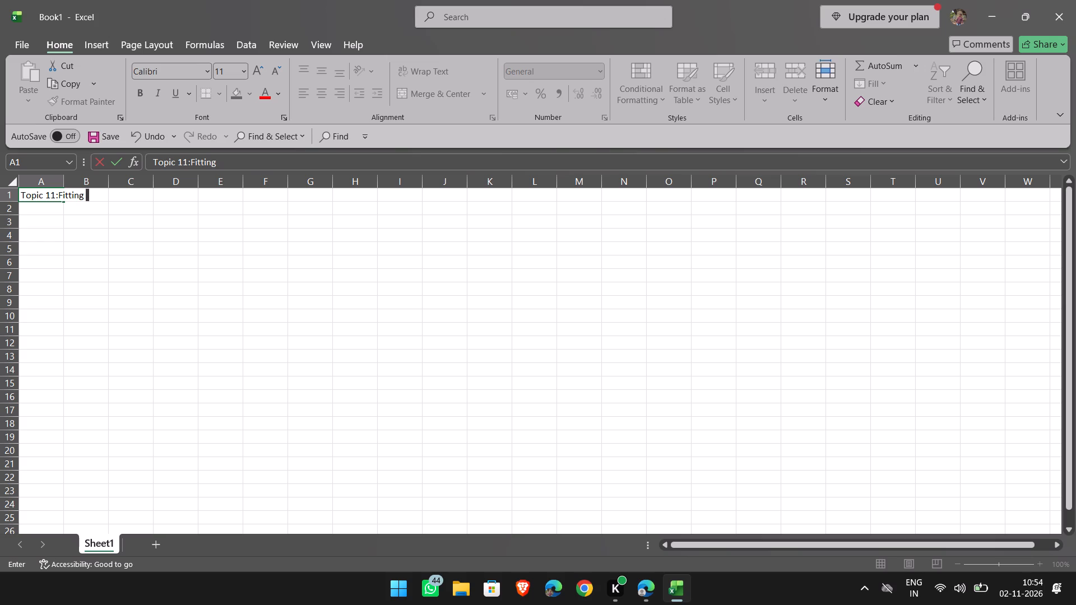
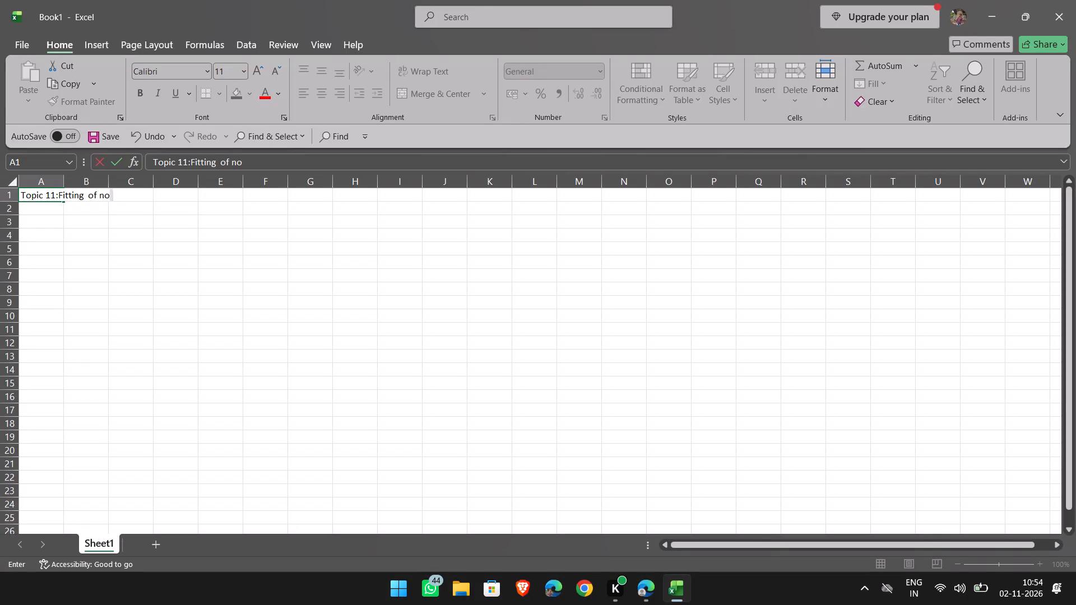
Complete the title in cell A1 as "Topic 11:Fitting of non linear Regression".
{"action": "type", "text": "linear"}
{"action": "key", "text": "space"}
{"action": "type", "text": "Ref"}
{"action": "key", "text": "BackSpace"}
{"action": "type", "text": "gression"}
{"action": "key", "text": "Down"}
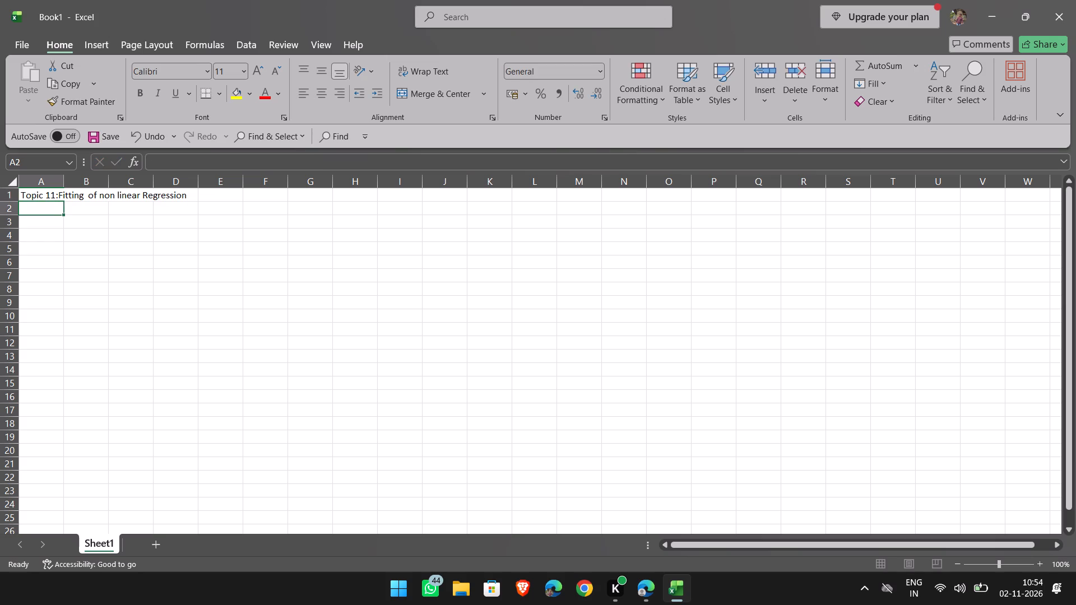
Enter the question label "Q1." in cell A3, leaving a blank row below the title.
{"action": "key", "text": "Down"}
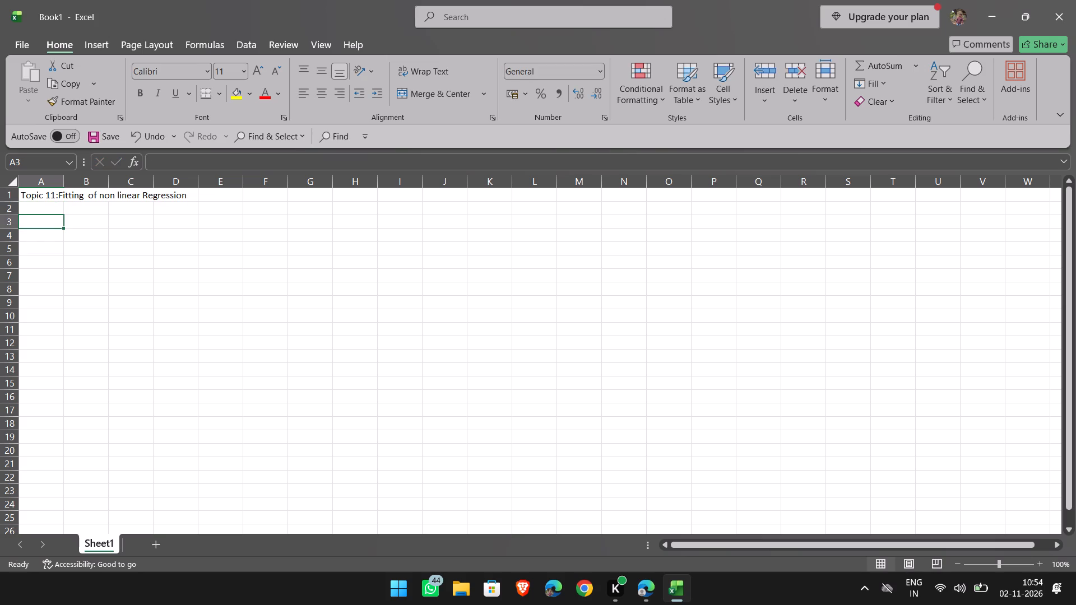
{"action": "type", "text": "Q1"}
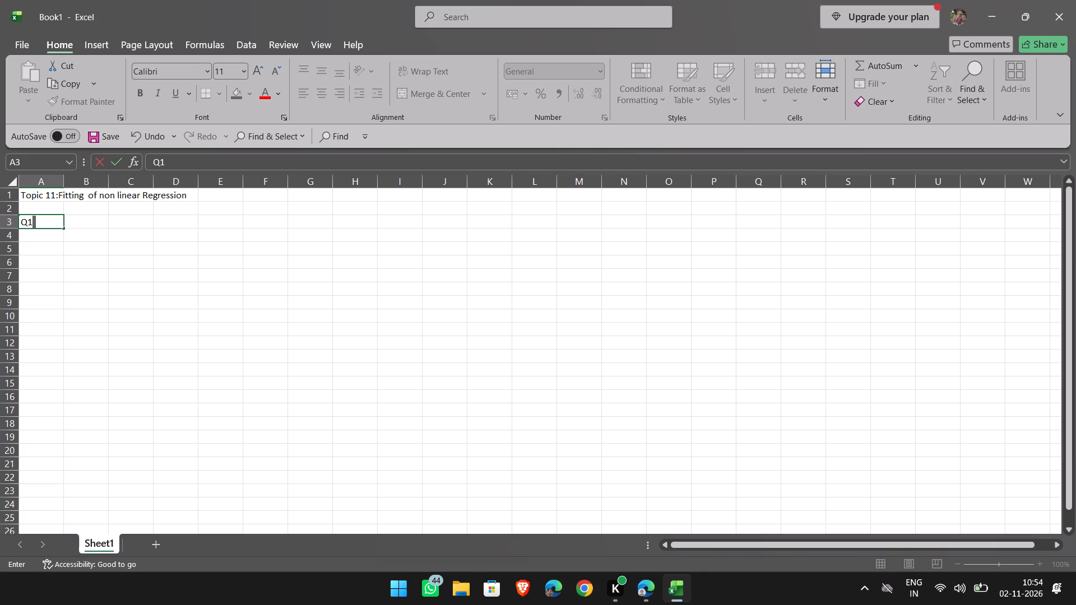
{"action": "key", "text": "period"}
{"action": "key", "text": "Down"}
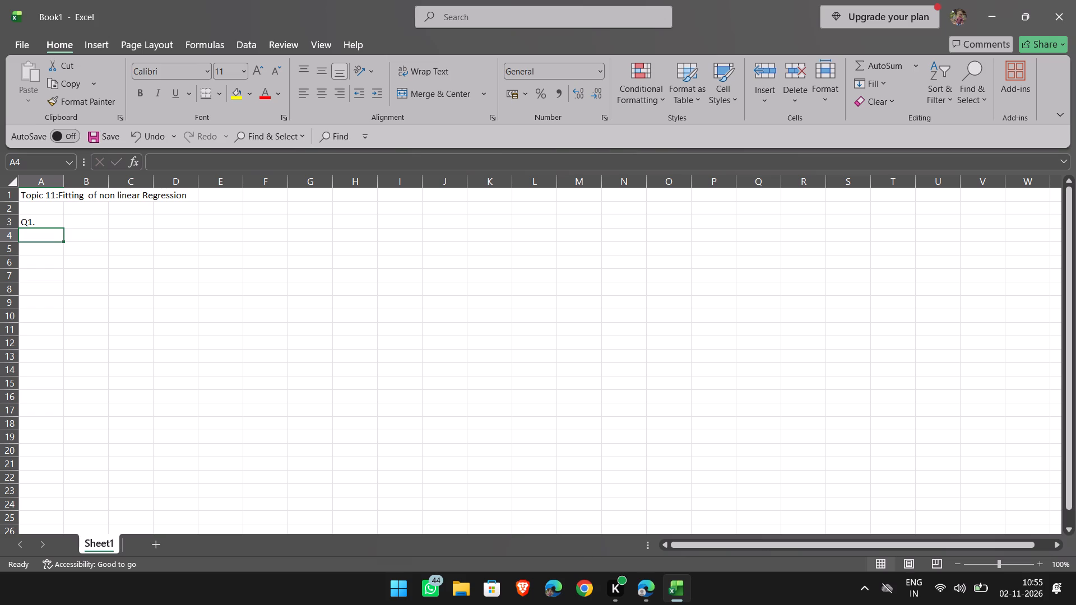
Enter the column heading "Amount spent of R&D" in cell A5.
{"action": "key", "text": "Down"}
{"action": "type", "text": "Amout"}
{"action": "key", "text": "space"}
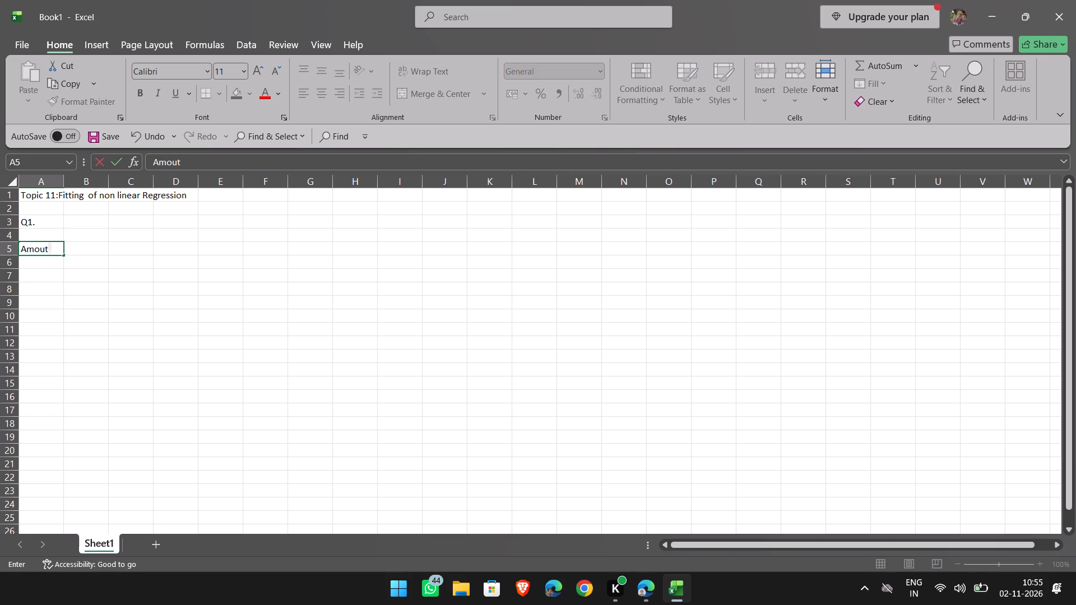
{"action": "key", "text": "BackSpace"}
{"action": "key", "text": "BackSpace"}
{"action": "type", "text": "nt"}
{"action": "key", "text": "space"}
{"action": "type", "text": "spent"}
{"action": "key", "text": "space"}
{"action": "type", "text": "of"}
{"action": "key", "text": "space"}
{"action": "key", "text": "shift+r"}
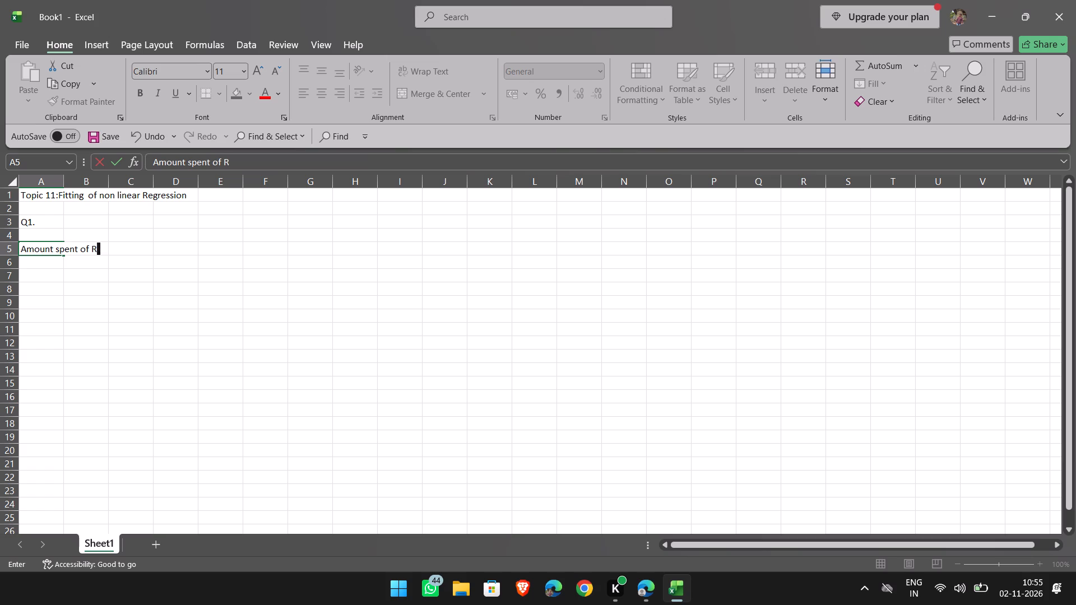
{"action": "key", "text": "shift+dollar"}
{"action": "key", "text": "BackSpace"}
{"action": "type", "text": "&d"}
{"action": "key", "text": "space"}
{"action": "key", "text": "BackSpace"}
{"action": "key", "text": "BackSpace"}
{"action": "key", "text": "shift+d"}
{"action": "key", "text": "space"}
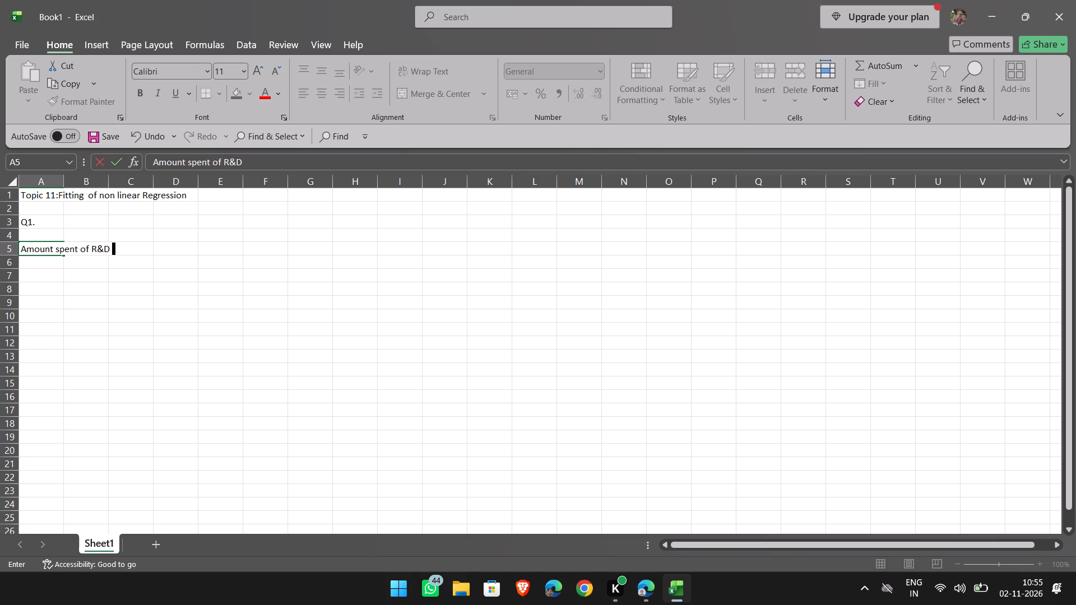
{"action": "key", "text": "Down"}
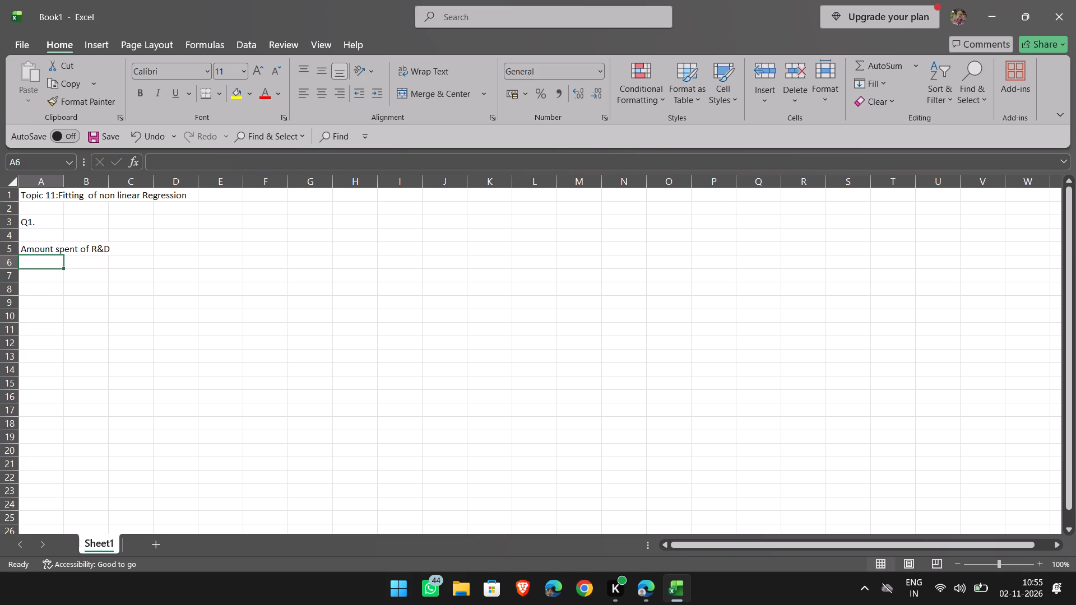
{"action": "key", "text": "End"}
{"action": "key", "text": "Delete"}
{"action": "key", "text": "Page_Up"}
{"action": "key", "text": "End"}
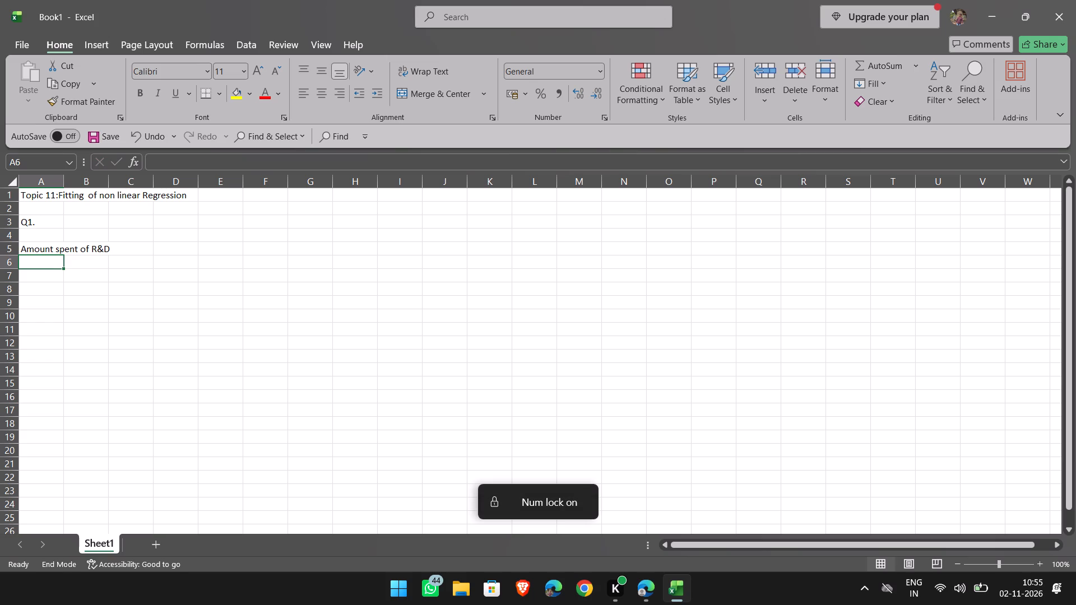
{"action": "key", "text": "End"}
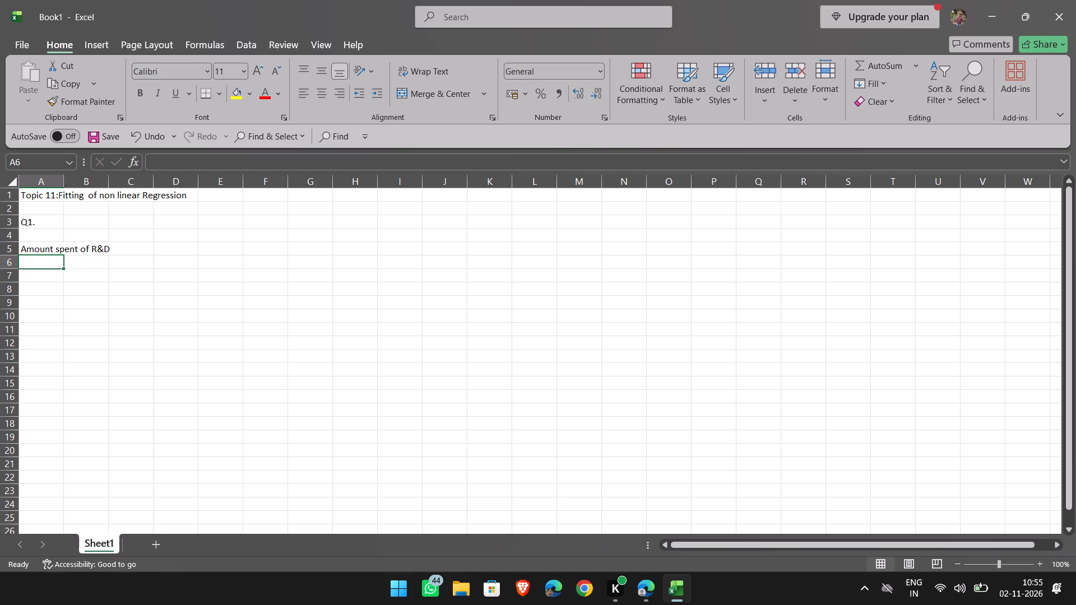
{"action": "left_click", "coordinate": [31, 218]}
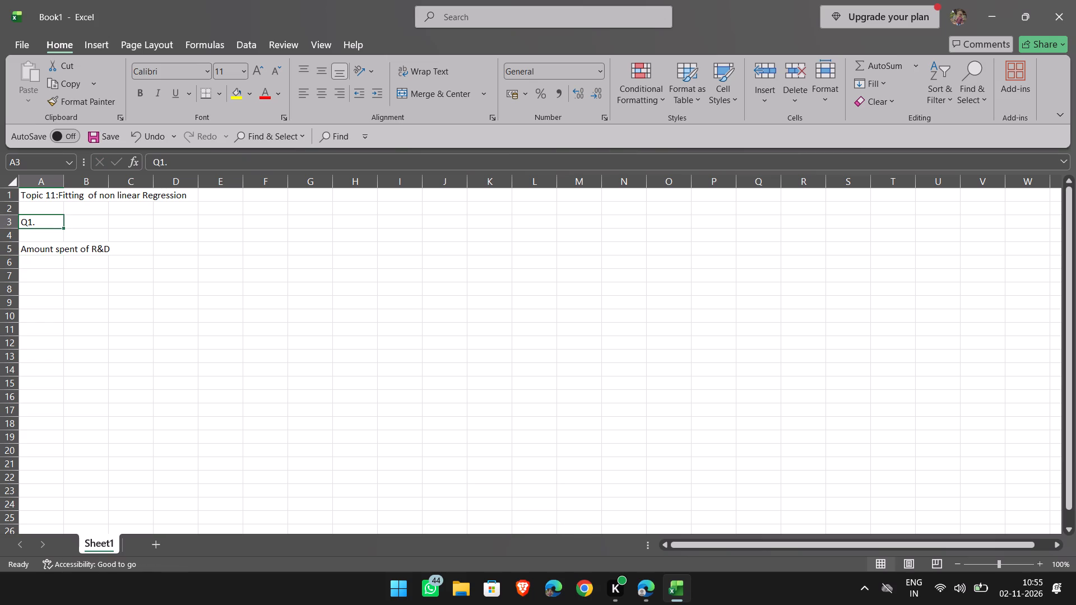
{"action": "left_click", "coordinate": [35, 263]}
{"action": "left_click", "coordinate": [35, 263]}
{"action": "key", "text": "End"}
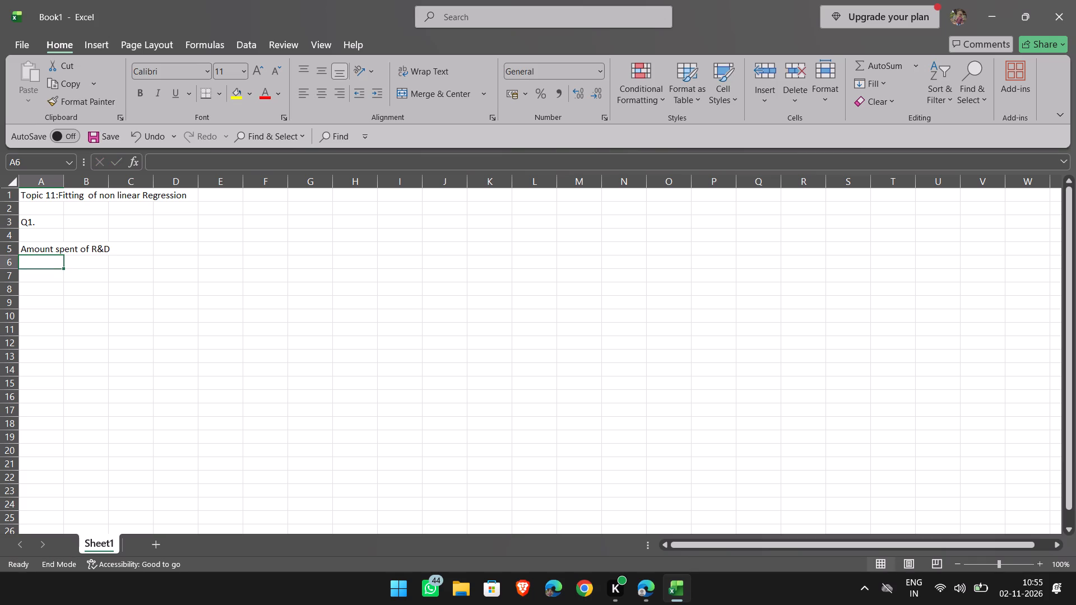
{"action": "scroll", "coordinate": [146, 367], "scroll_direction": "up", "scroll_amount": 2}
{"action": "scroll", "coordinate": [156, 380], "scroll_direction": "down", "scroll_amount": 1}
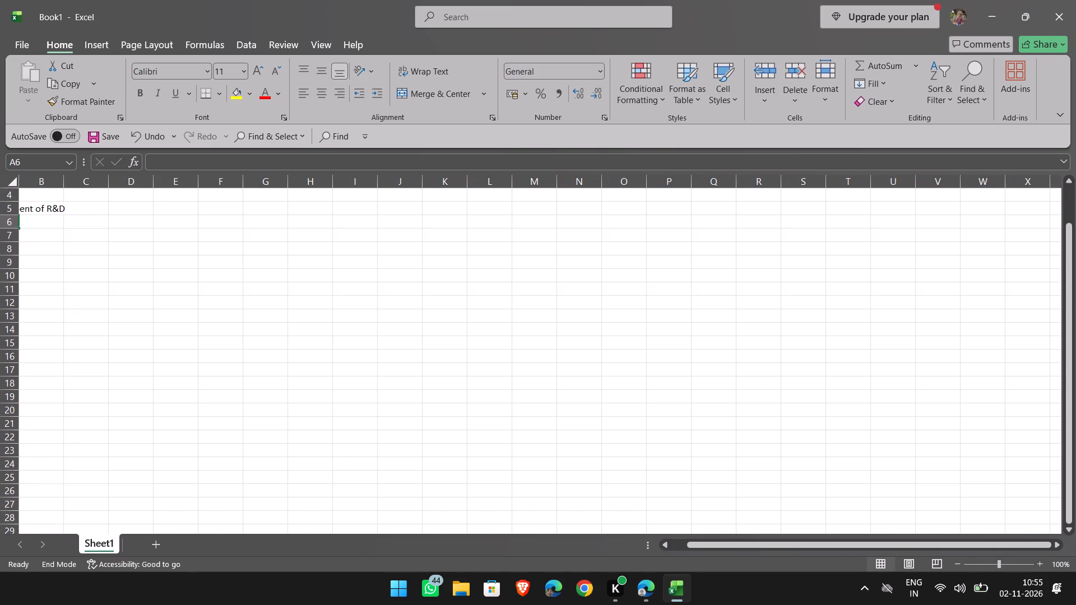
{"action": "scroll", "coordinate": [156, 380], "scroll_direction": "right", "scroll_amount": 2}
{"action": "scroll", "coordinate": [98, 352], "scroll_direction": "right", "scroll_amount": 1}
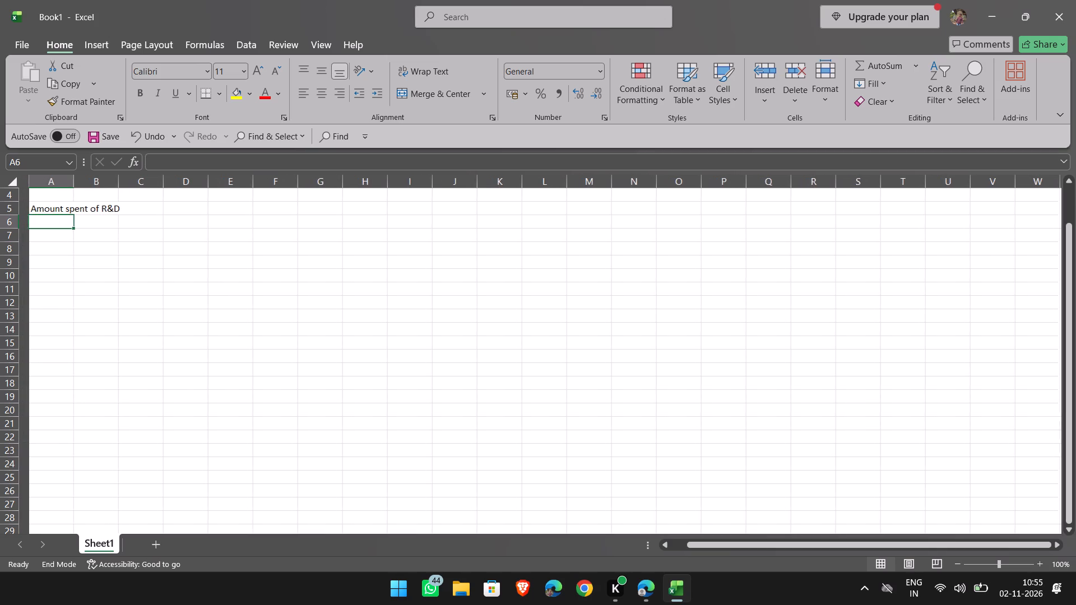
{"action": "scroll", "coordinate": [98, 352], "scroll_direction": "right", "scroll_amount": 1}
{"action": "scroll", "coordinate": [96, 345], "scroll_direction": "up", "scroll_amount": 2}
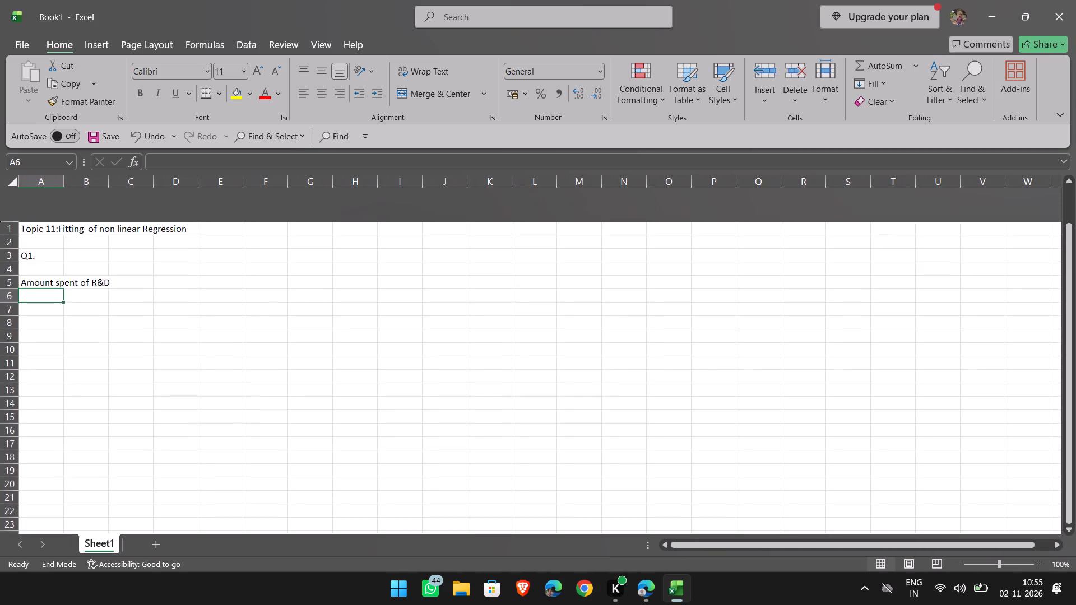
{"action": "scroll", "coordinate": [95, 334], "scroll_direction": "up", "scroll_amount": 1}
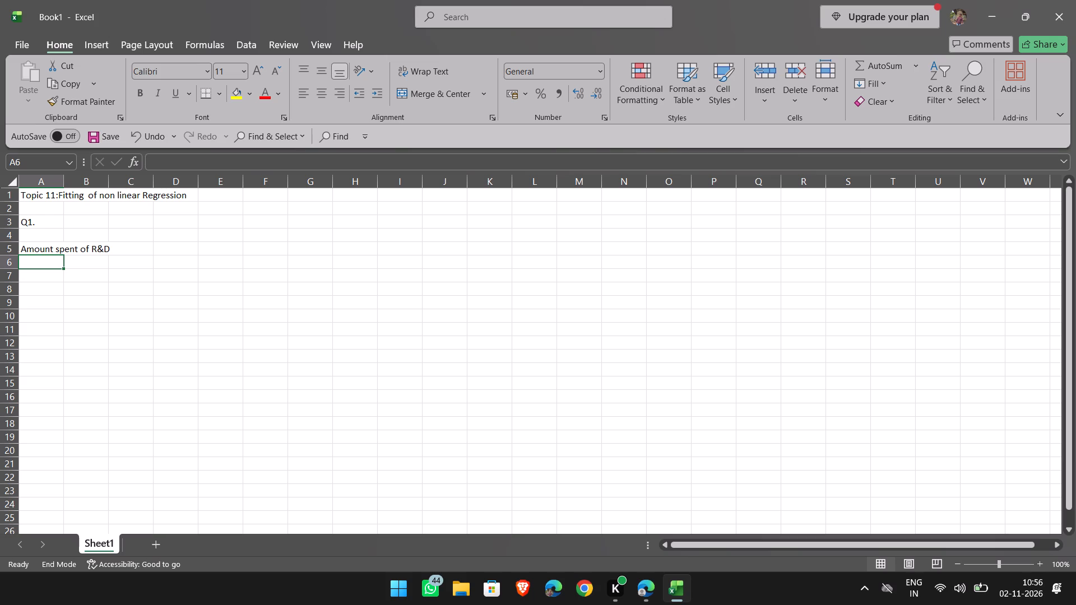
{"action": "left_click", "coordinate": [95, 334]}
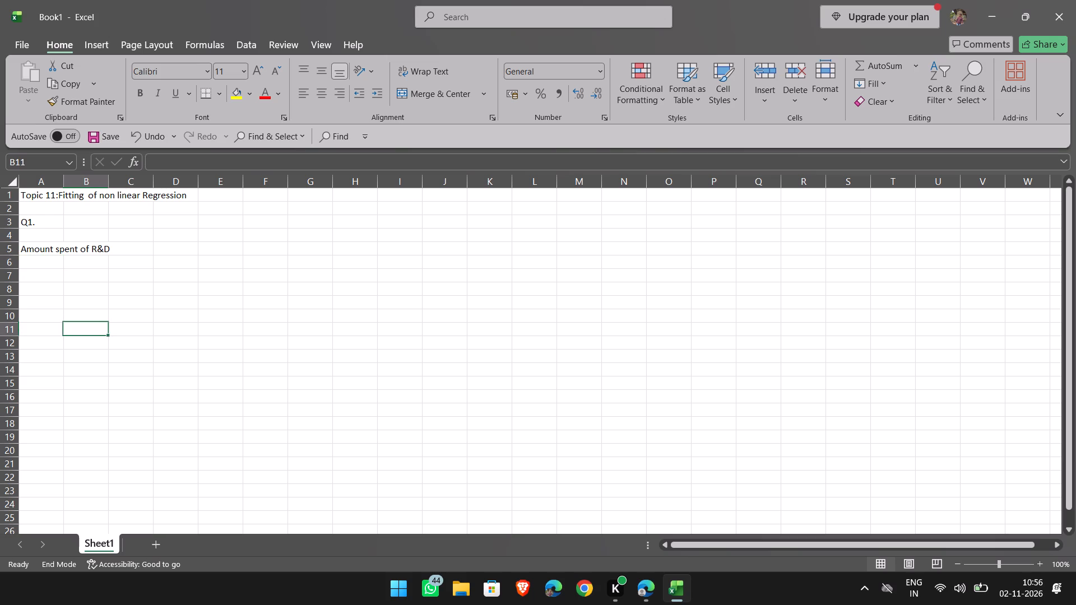
Enter the first four R&D amounts 1.9, 3.4, 6.5 and 5.7 in cells A6 to A9.
{"action": "left_click", "coordinate": [37, 263]}
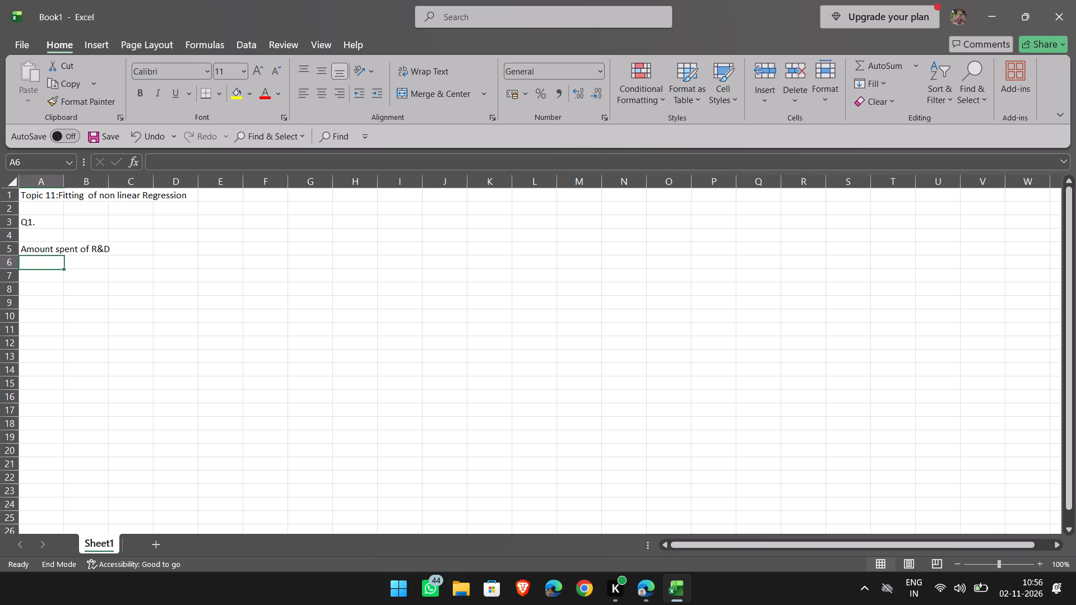
{"action": "key", "text": "1"}
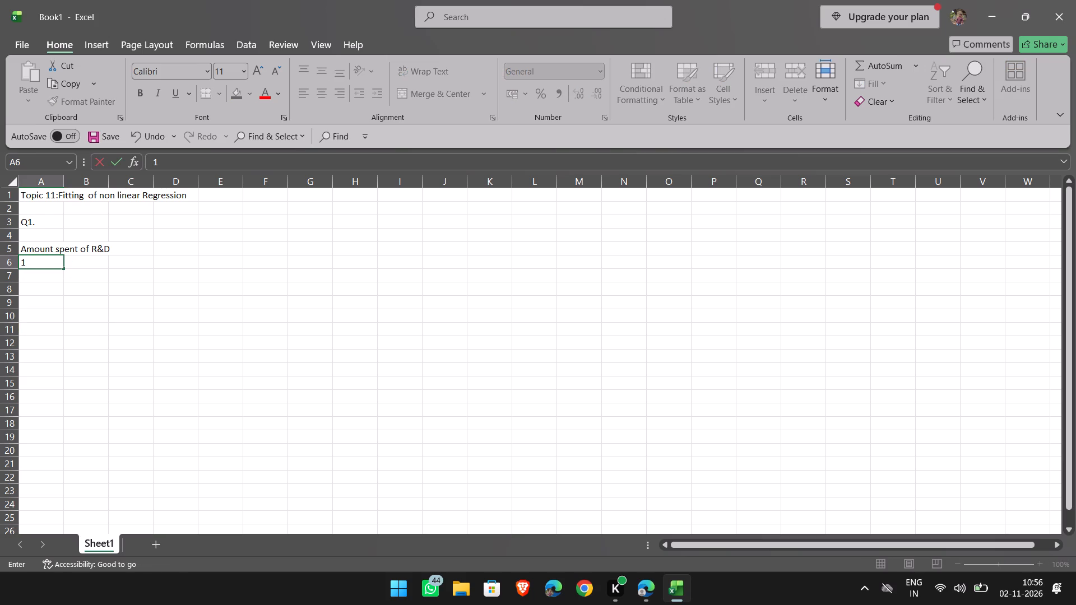
{"action": "key", "text": "period"}
{"action": "key", "text": "9"}
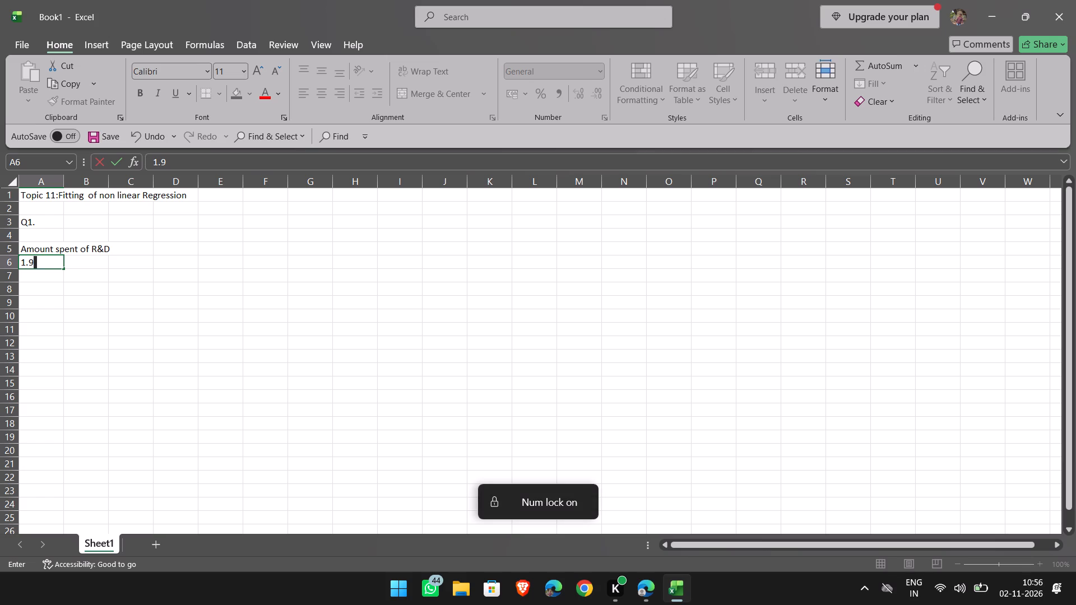
{"action": "type", "text": "52"}
{"action": "key", "text": "BackSpace"}
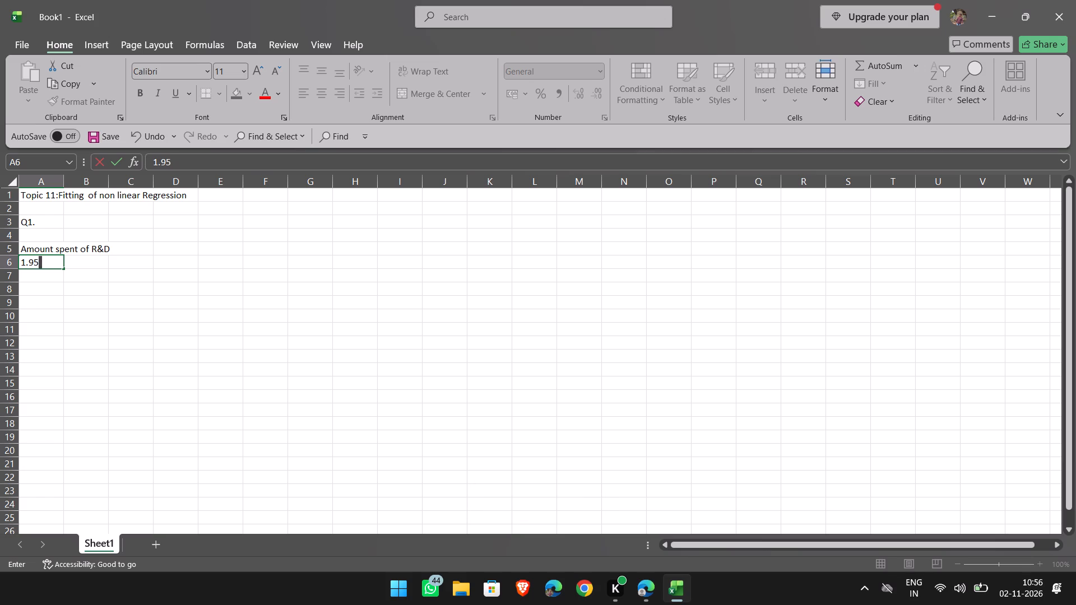
{"action": "key", "text": "BackSpace"}
{"action": "key", "text": "Down"}
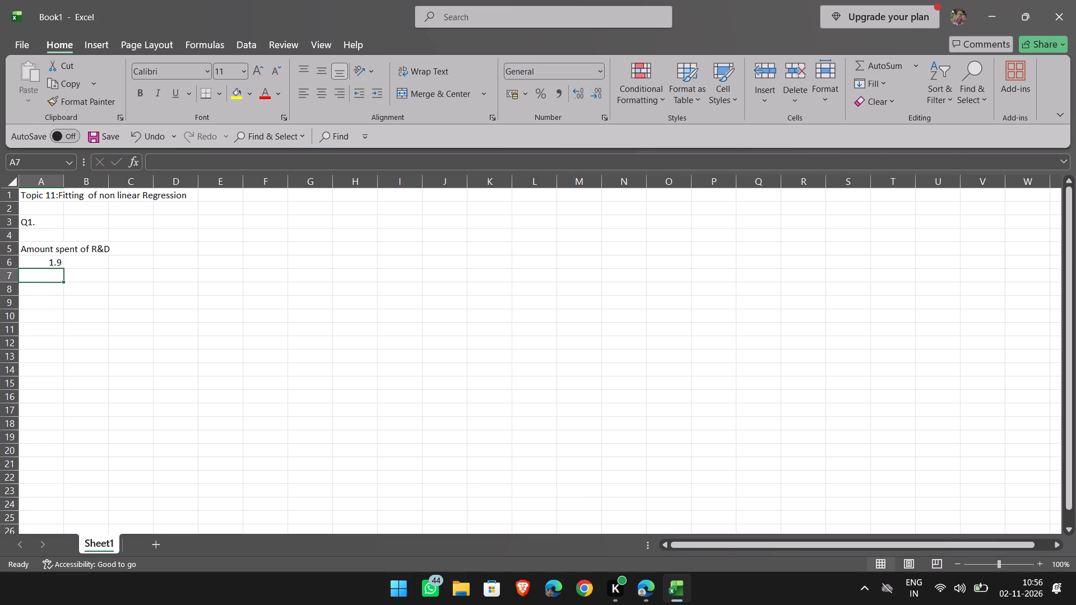
{"action": "type", "text": "3.4"}
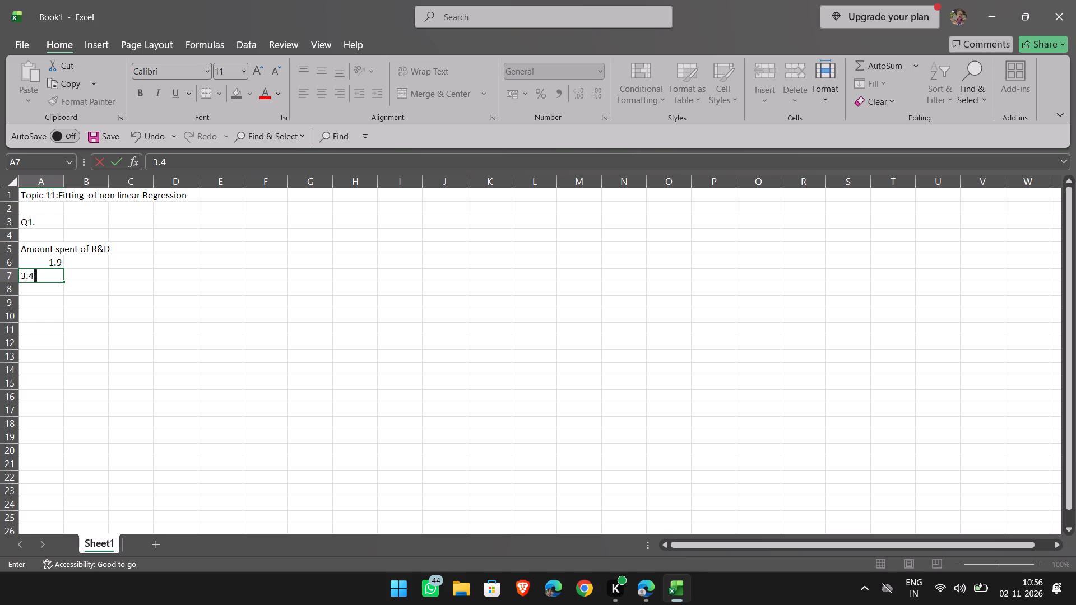
{"action": "key", "text": "Down"}
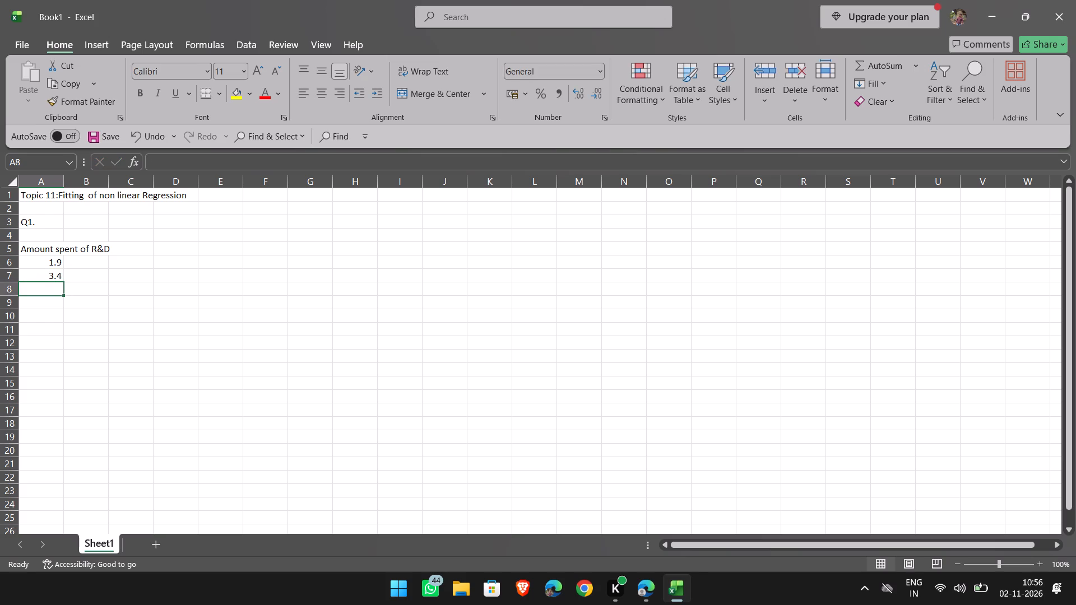
{"action": "type", "text": "6.5"}
{"action": "key", "text": "Down"}
{"action": "type", "text": "5.7"}
{"action": "key", "text": "Down"}
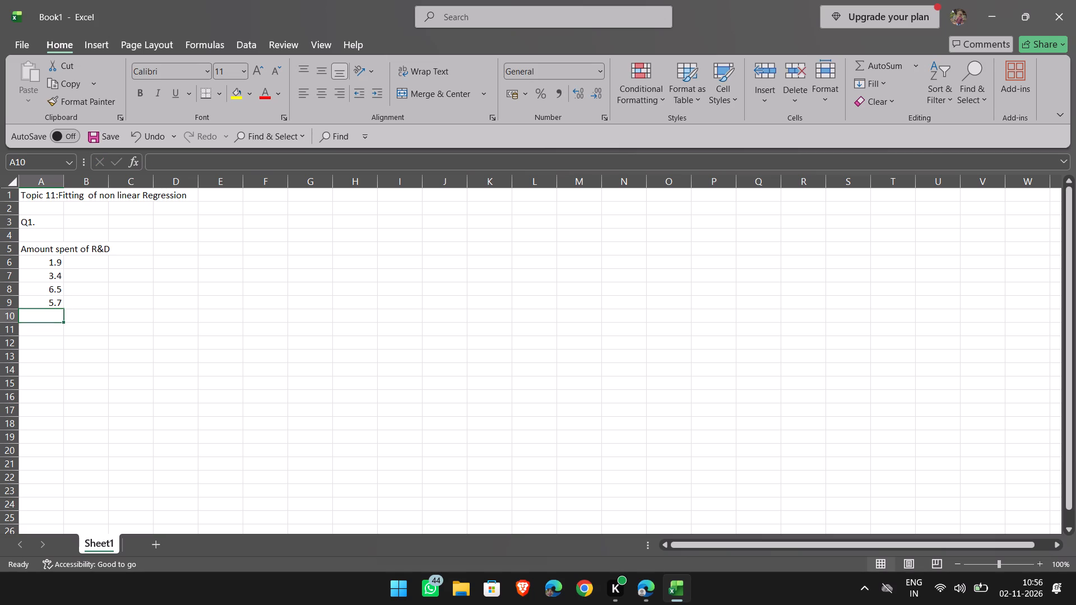
Continue the R&D column with 2.8, 2.3, 6.2 and 7.2 in cells A10 to A13.
{"action": "type", "text": "2.8"}
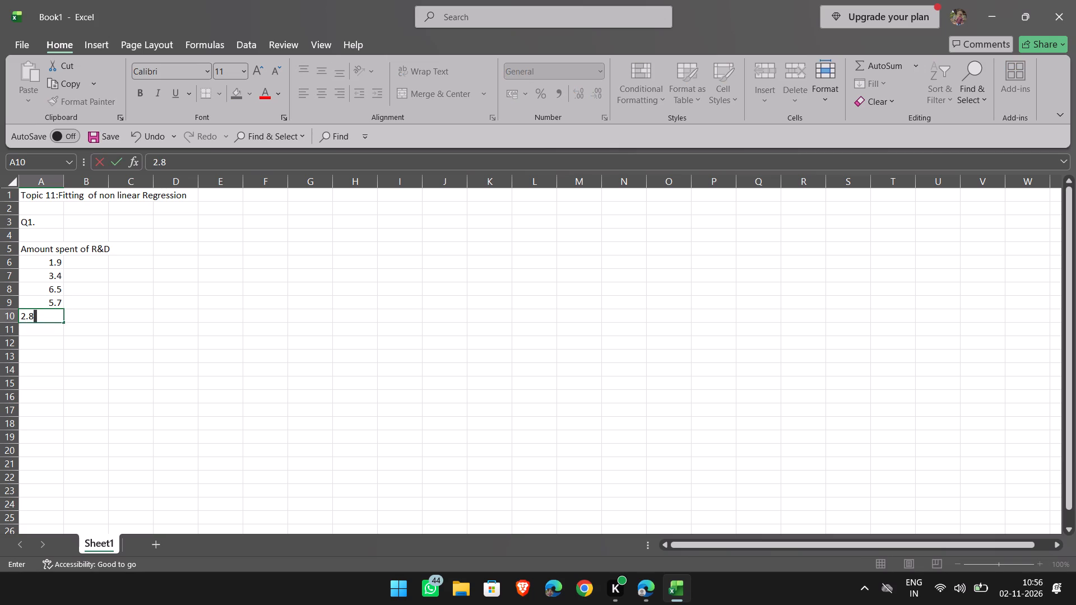
{"action": "key", "text": "Down"}
{"action": "type", "text": "2.3"}
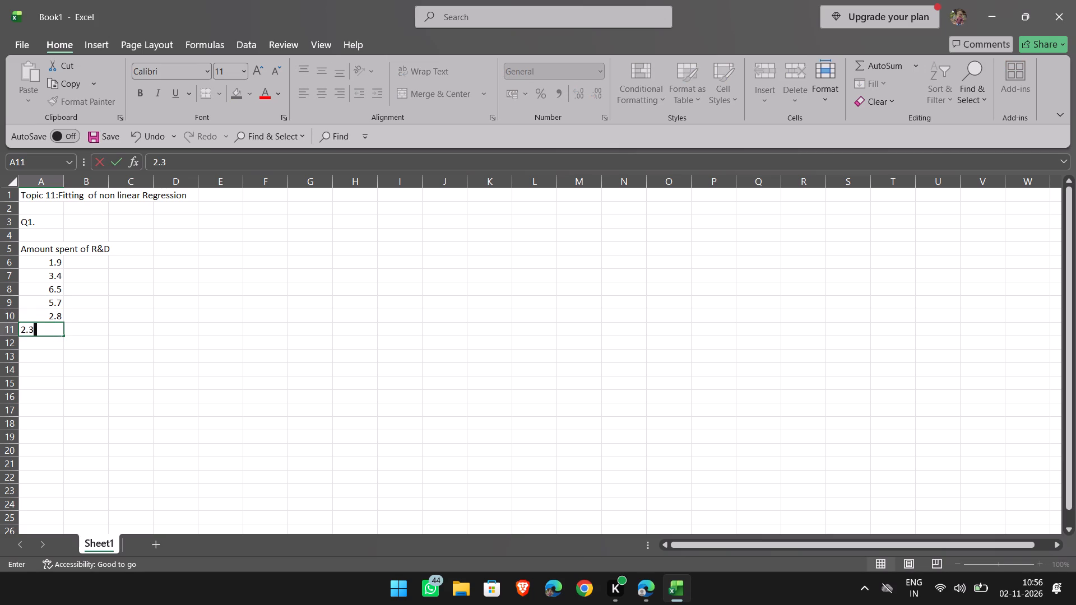
{"action": "key", "text": "Down"}
{"action": "type", "text": "6.2"}
{"action": "key", "text": "Down"}
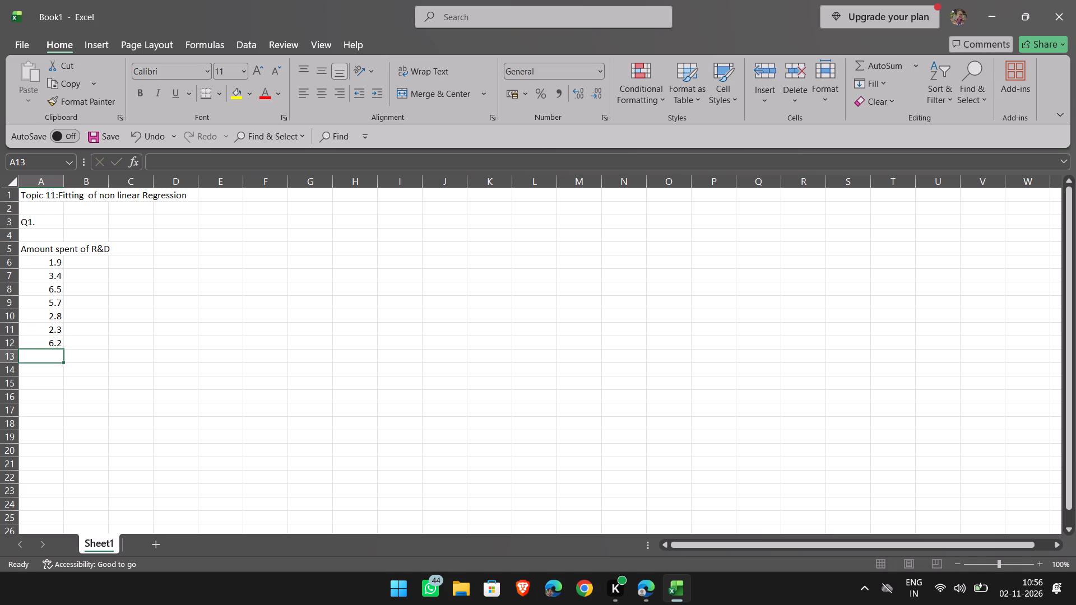
{"action": "type", "text": "7.2"}
{"action": "key", "text": "Down"}
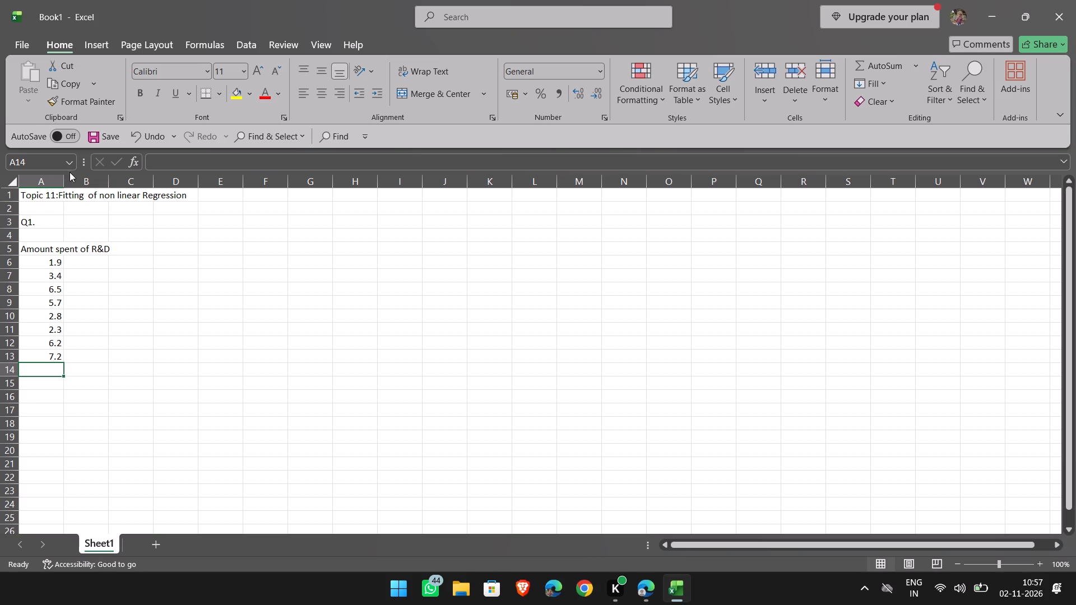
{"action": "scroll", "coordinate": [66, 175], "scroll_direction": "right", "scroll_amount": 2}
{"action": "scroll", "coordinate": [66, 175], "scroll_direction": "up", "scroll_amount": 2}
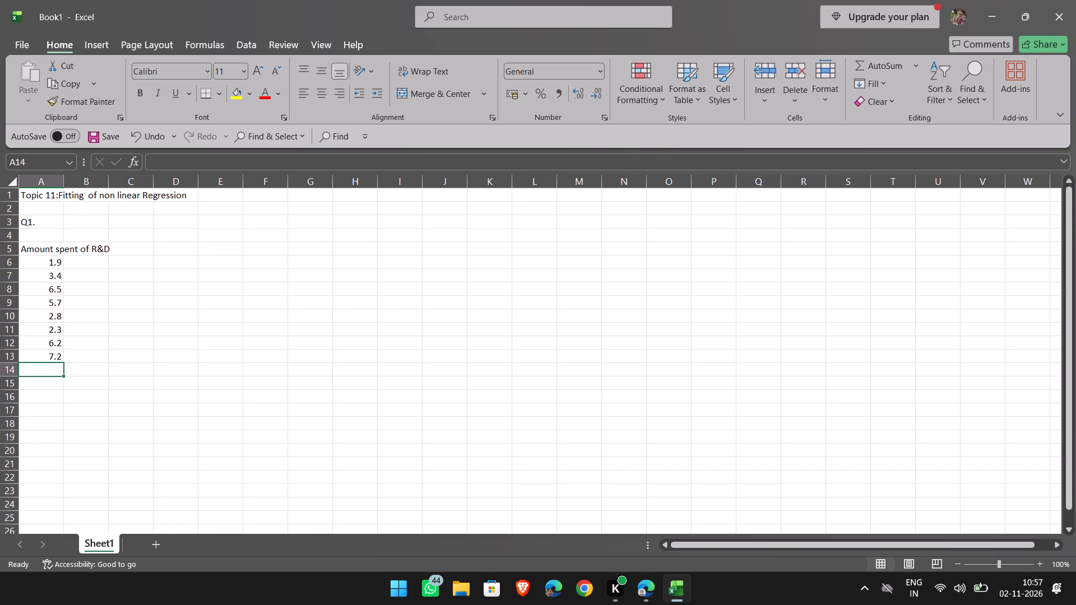
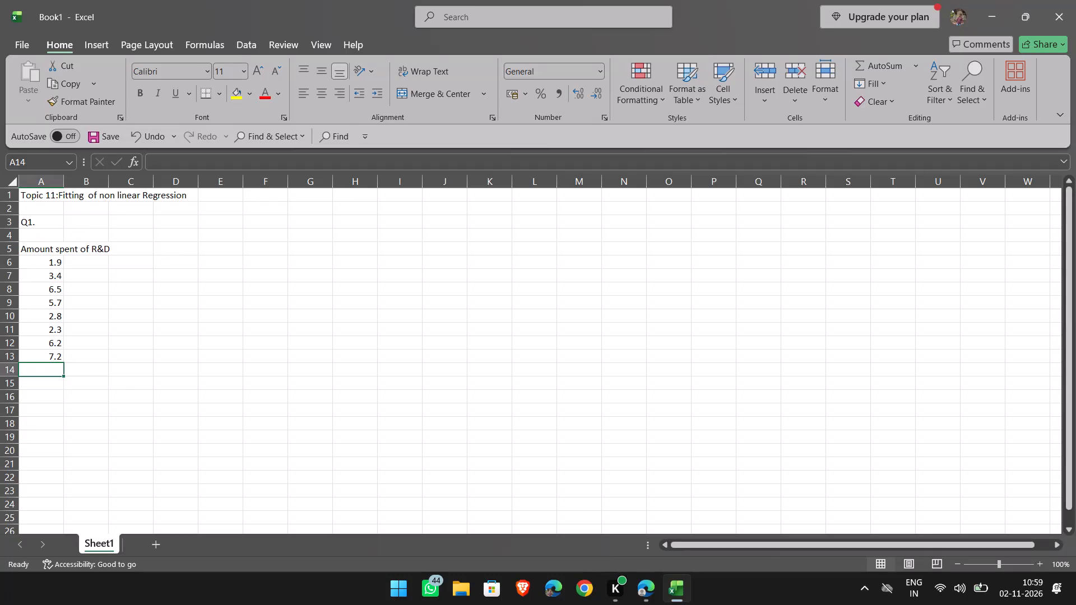
Enter the column heading "group" in cell B5, beside the R&D amount heading.
{"action": "left_click", "coordinate": [88, 249]}
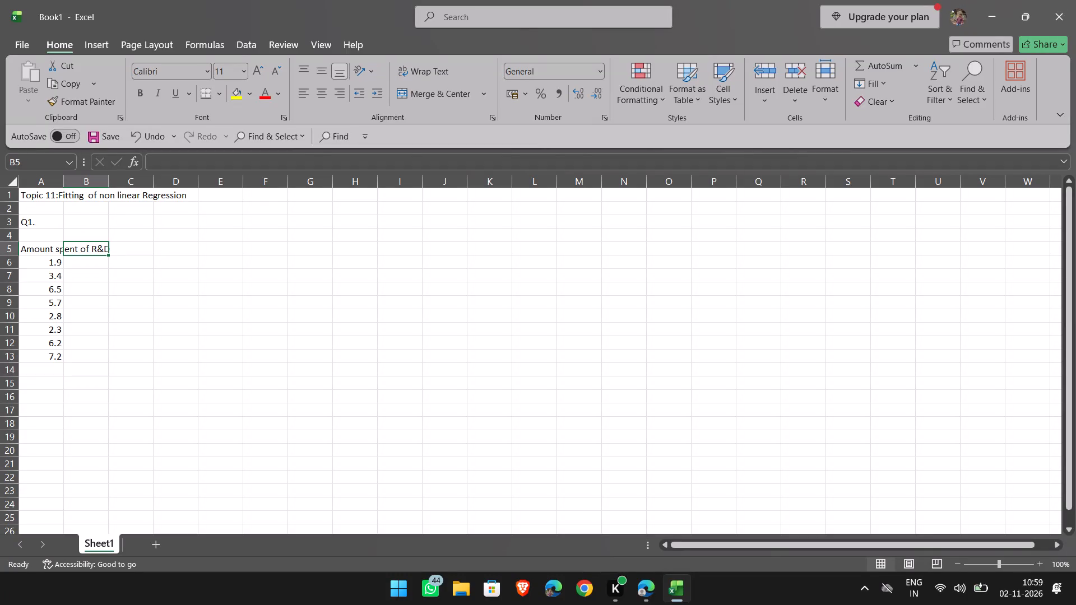
{"action": "type", "text": "group"}
{"action": "key", "text": "Down"}
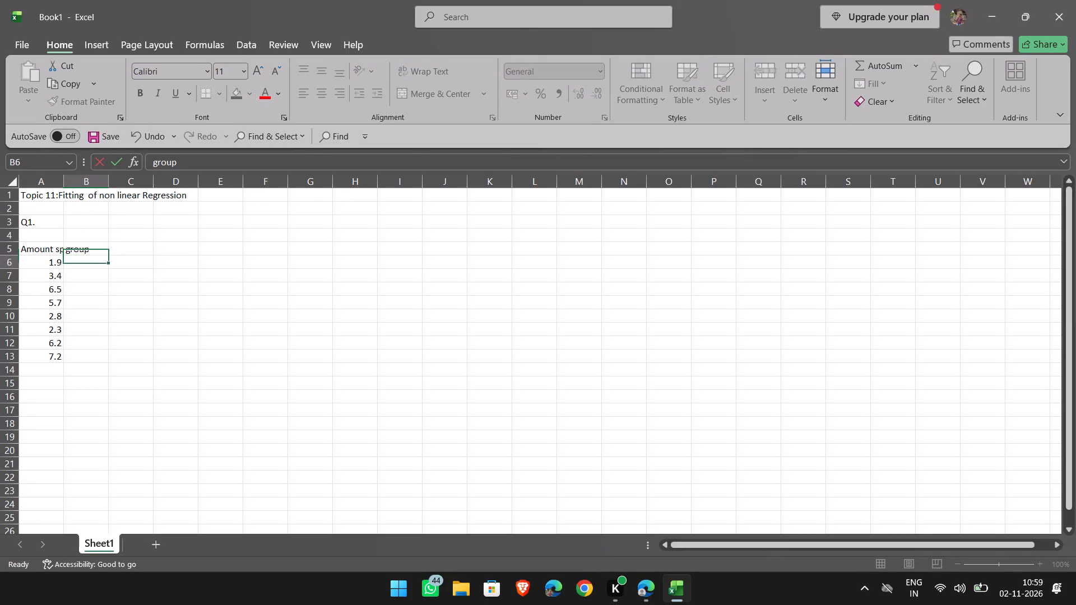
Enter the first four group values 2.8, 3.2, 3 and 4 in cells B6 to B9.
{"action": "type", "text": "2.8"}
{"action": "key", "text": "Down"}
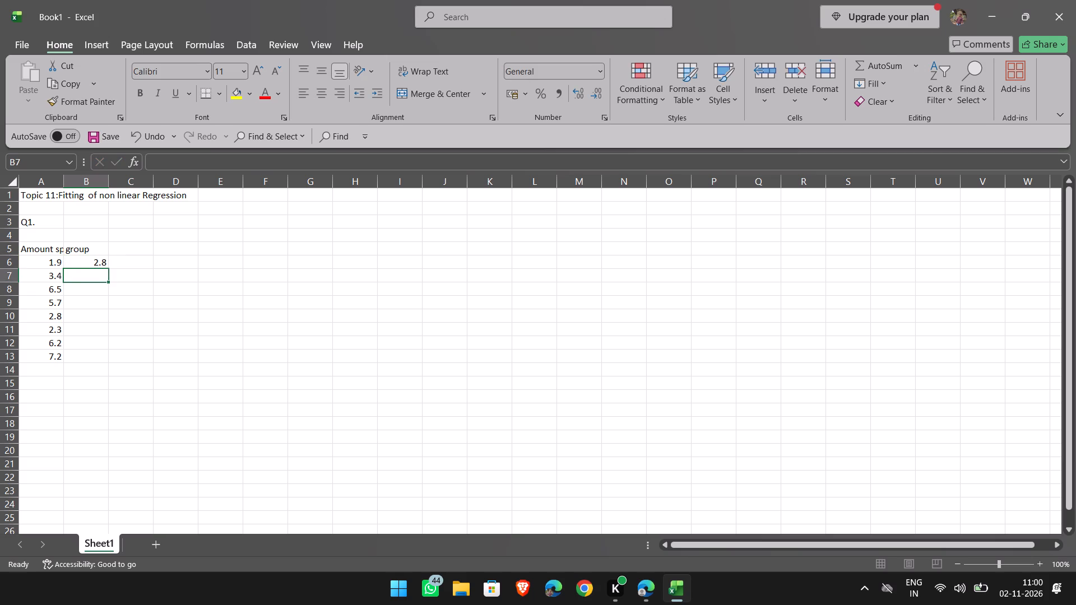
{"action": "type", "text": "3.2"}
{"action": "key", "text": "Down"}
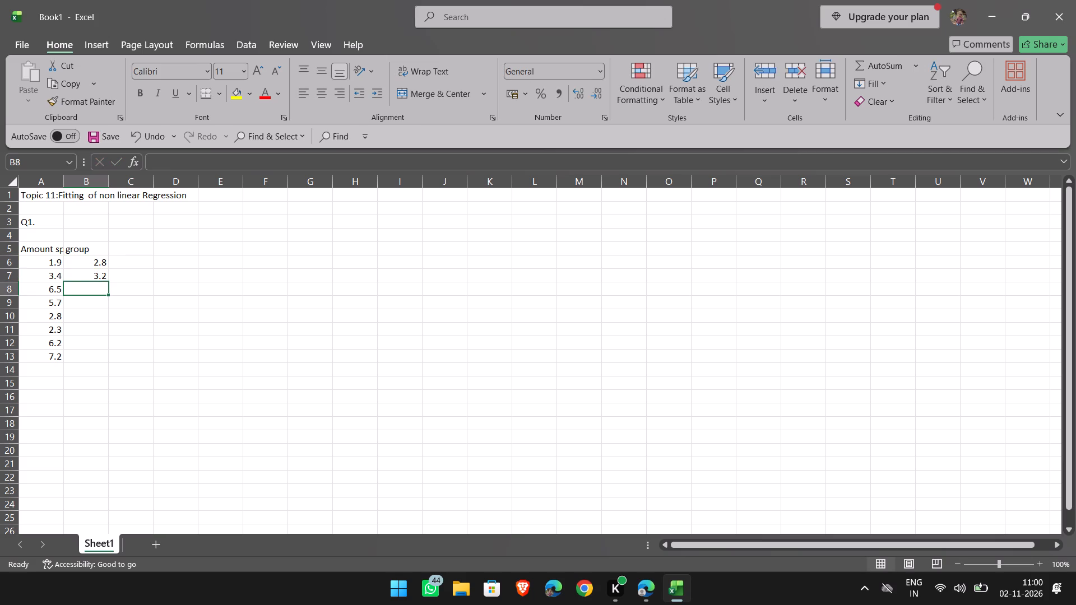
{"action": "key", "text": "3"}
{"action": "key", "text": "Down"}
{"action": "key", "text": "4"}
{"action": "key", "text": "Down"}
Continue the group column with 4.6, 3.8, 3.4 and 3.2 in cells B10 to B13.
{"action": "type", "text": "4.6"}
{"action": "key", "text": "Down"}
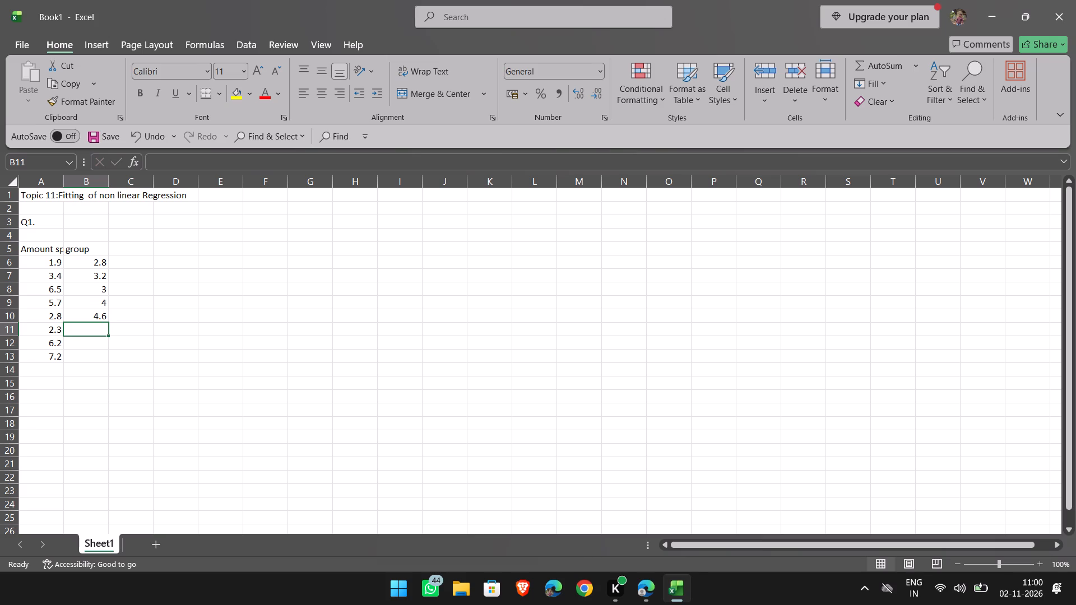
{"action": "type", "text": "3.8"}
{"action": "key", "text": "Down"}
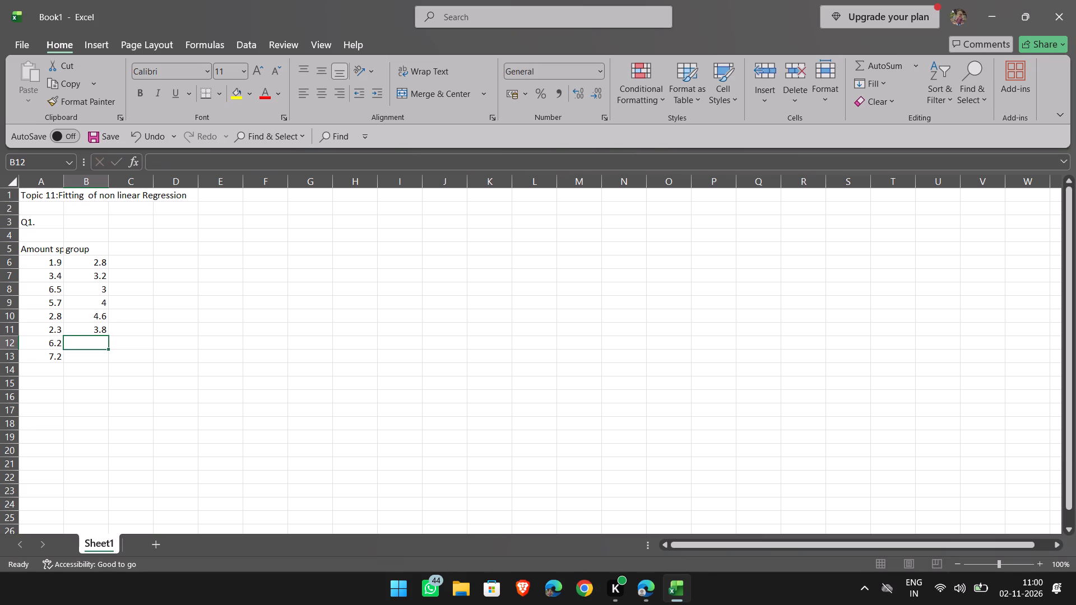
{"action": "type", "text": "3.4"}
{"action": "key", "text": "Down"}
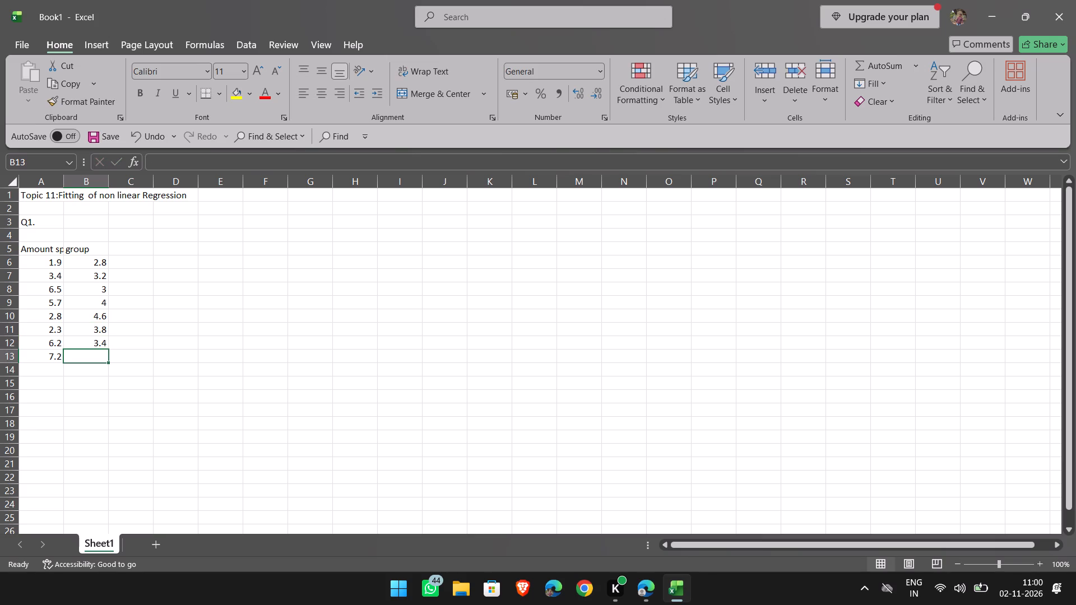
{"action": "type", "text": "3.2"}
{"action": "key", "text": "Down"}
Complete the group column with 4.7, 5.2, 2.8 and 5 in cells B14 to B17.
{"action": "type", "text": "4.7"}
{"action": "key", "text": "Down"}
{"action": "key", "text": "Up"}
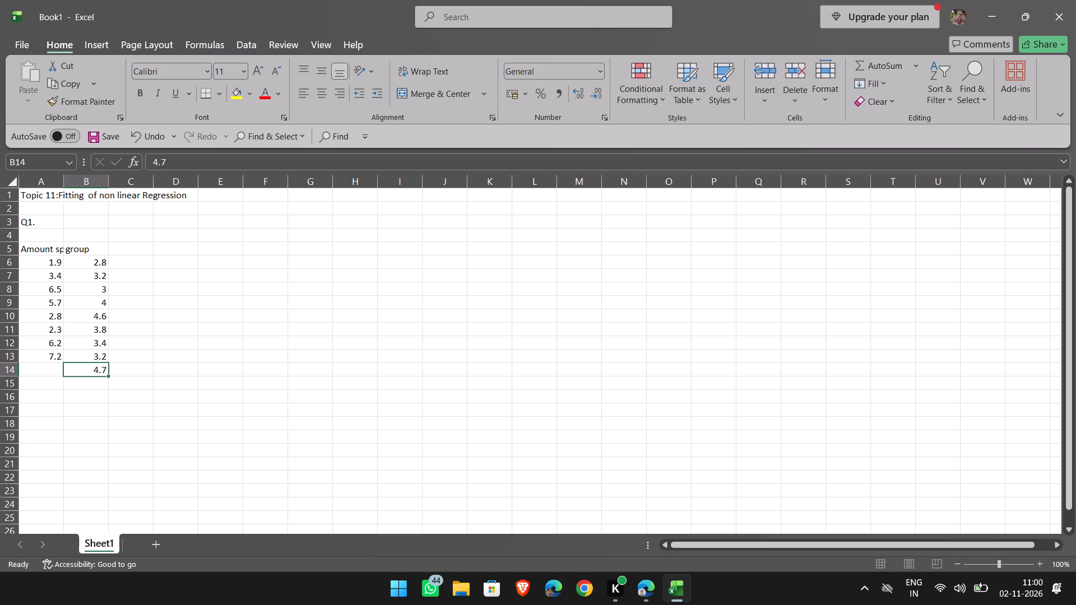
{"action": "key", "text": "Down"}
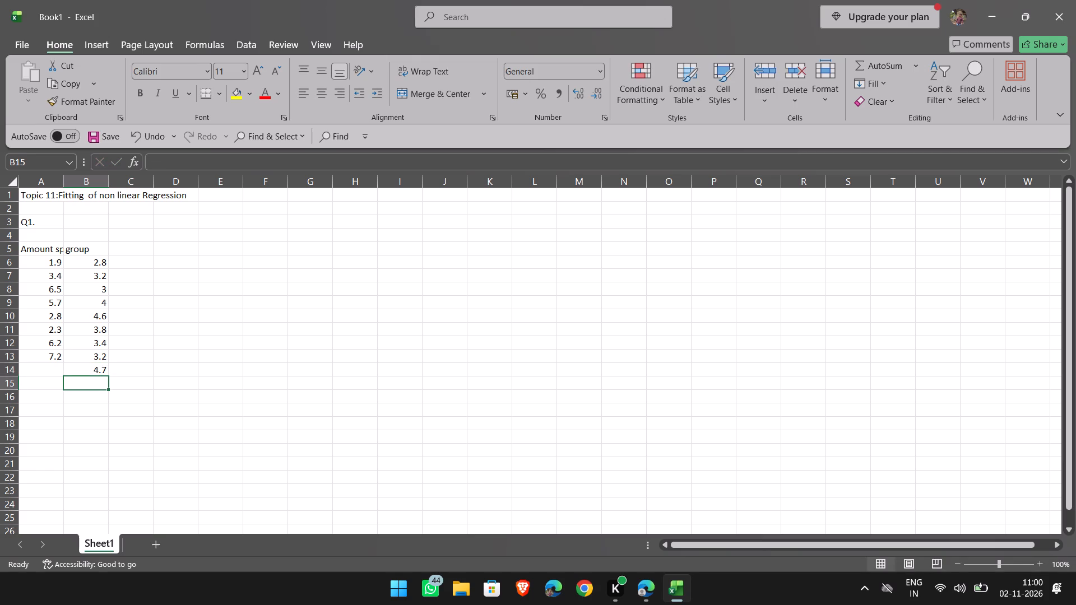
{"action": "type", "text": "5.2"}
{"action": "key", "text": "Down"}
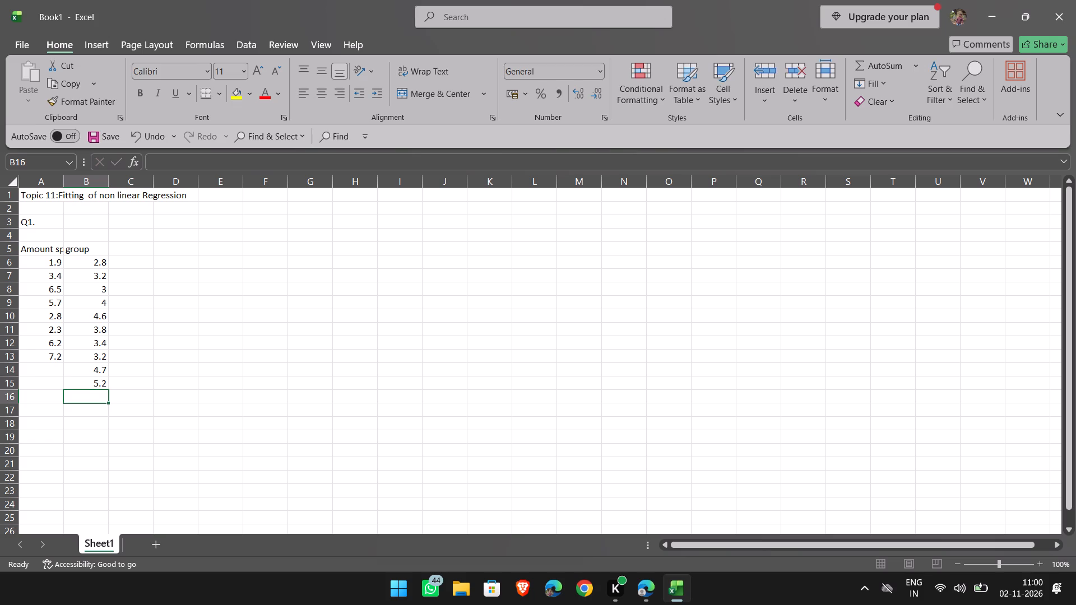
{"action": "type", "text": "2.8"}
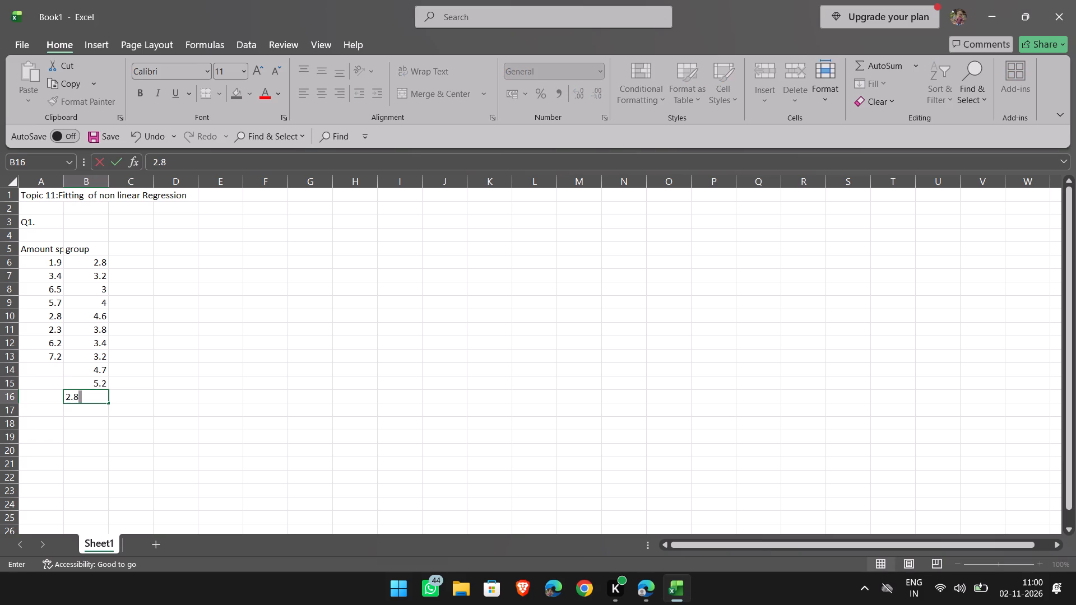
{"action": "key", "text": "Down"}
{"action": "key", "text": "5"}
{"action": "key", "text": "Down"}
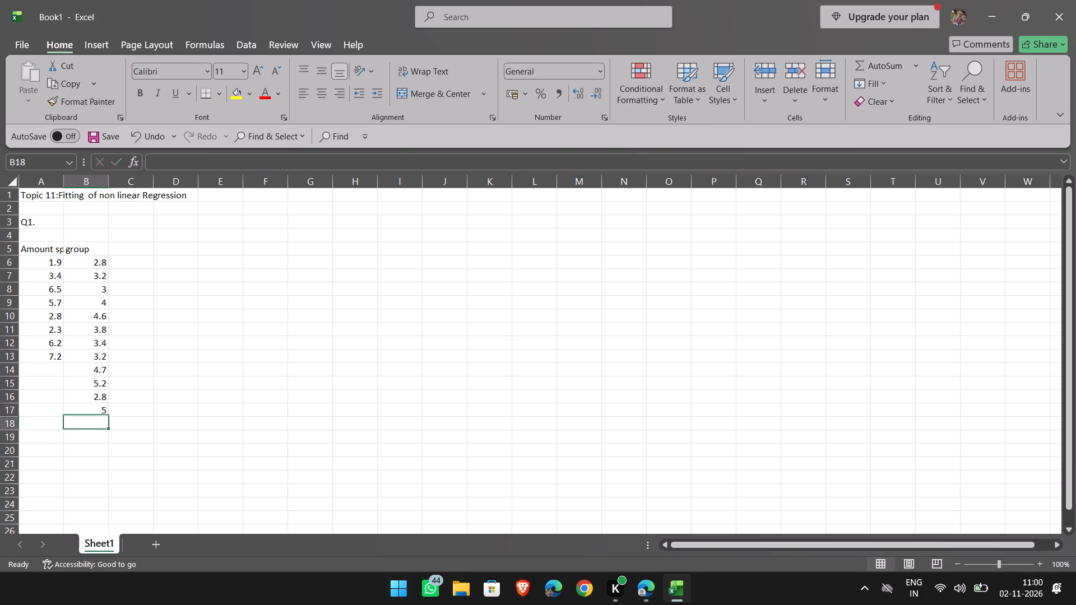
Complete the R&D amount column with 5, 5.3, 4.7 and 5.2 in cells A14 to A17.
{"action": "key", "text": "Left"}
{"action": "key", "text": "Up"}
{"action": "key", "text": "Up"}
{"action": "key", "text": "Up"}
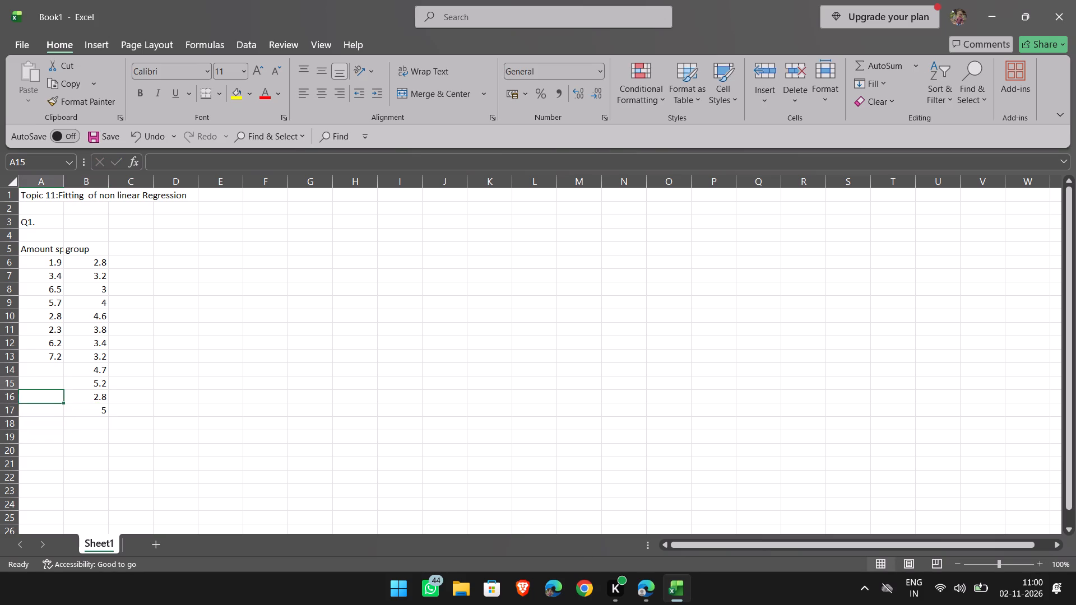
{"action": "key", "text": "Up"}
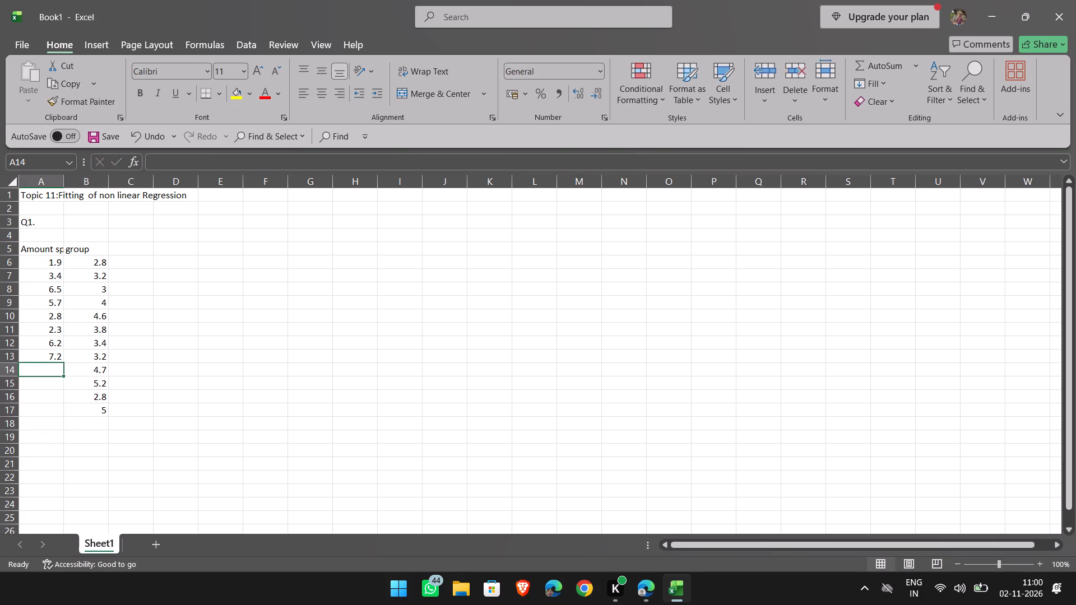
{"action": "key", "text": "5"}
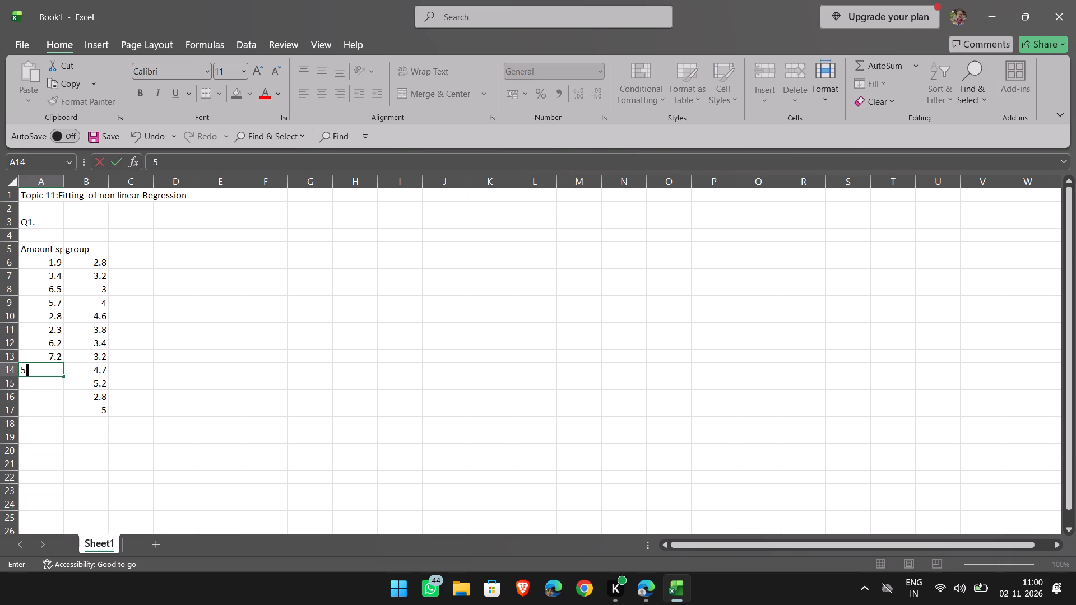
{"action": "key", "text": "Down"}
{"action": "type", "text": "5.3"}
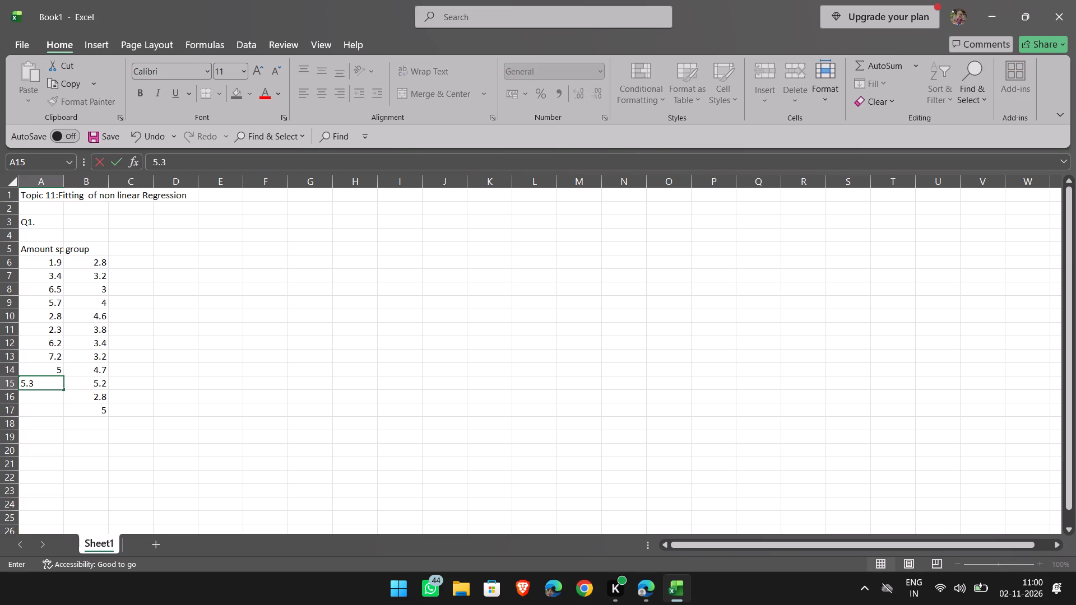
{"action": "key", "text": "Down"}
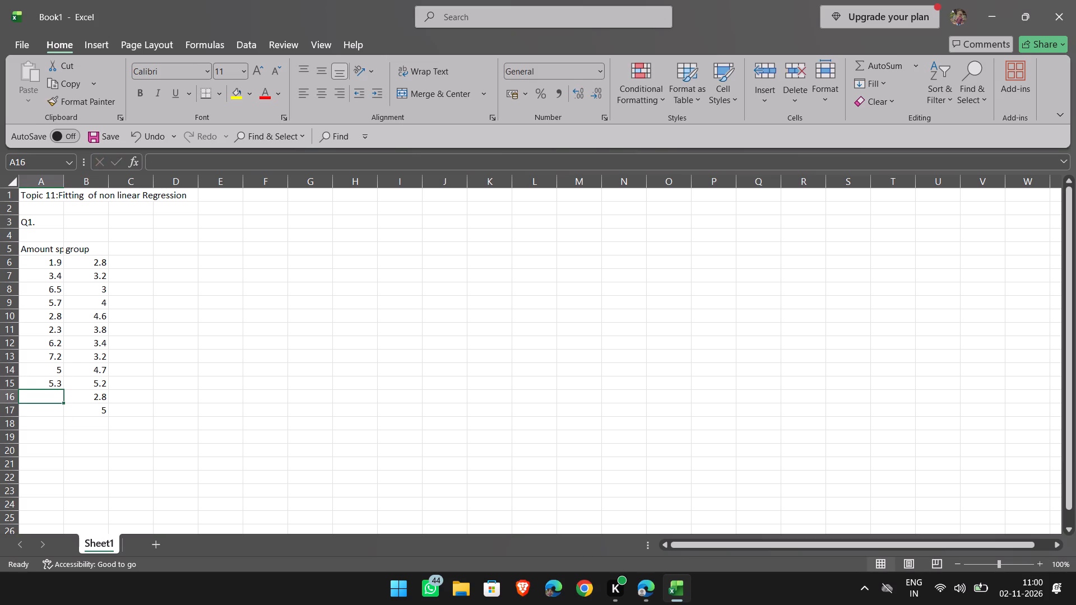
{"action": "type", "text": "4.7"}
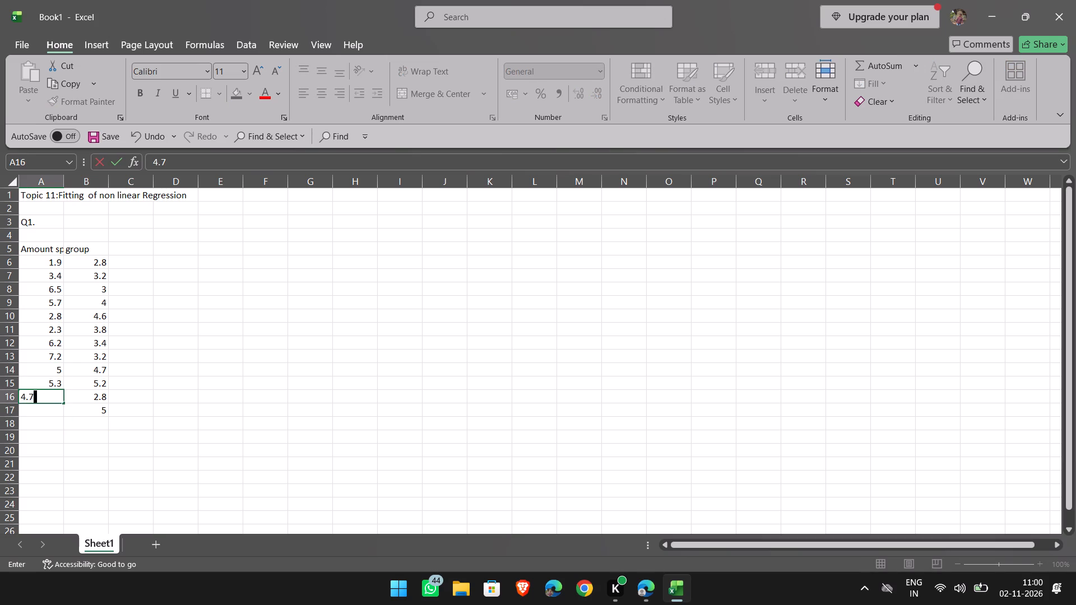
{"action": "key", "text": "Down"}
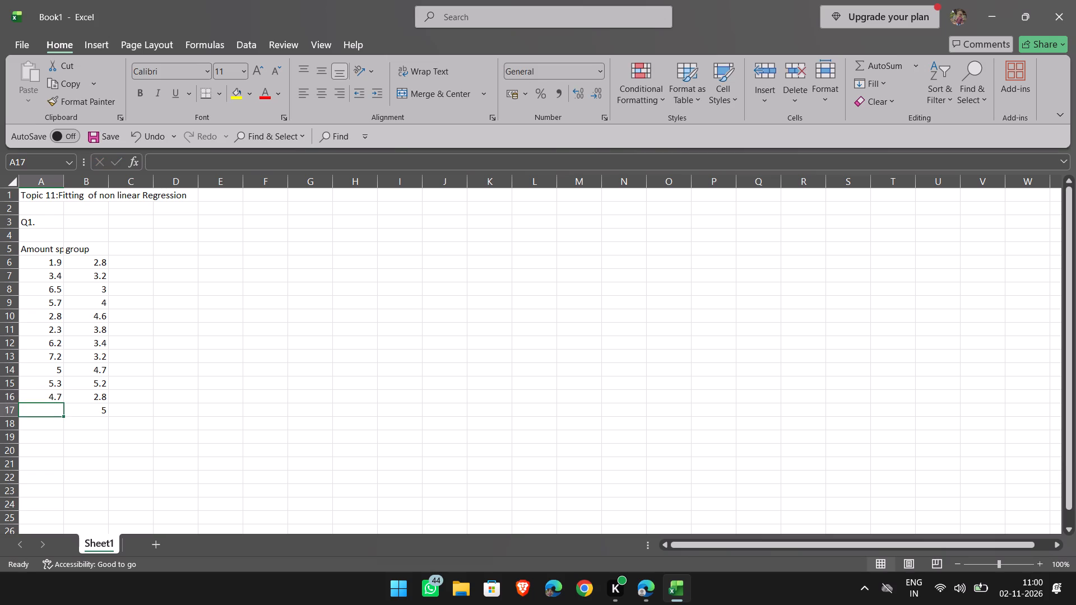
{"action": "key", "text": "5"}
{"action": "type", "text": ".2"}
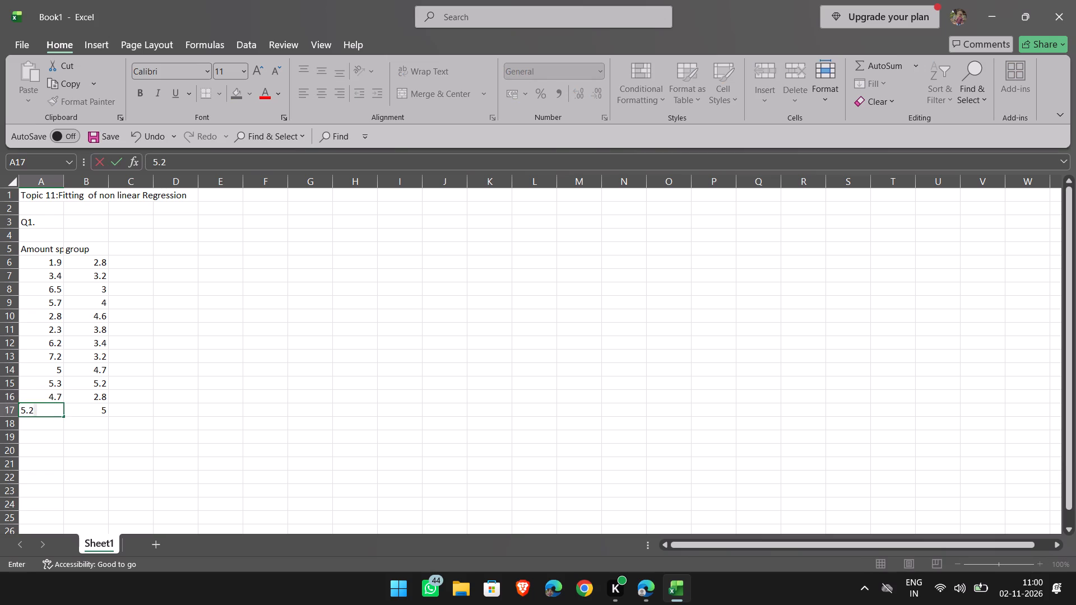
{"action": "key", "text": "Right"}
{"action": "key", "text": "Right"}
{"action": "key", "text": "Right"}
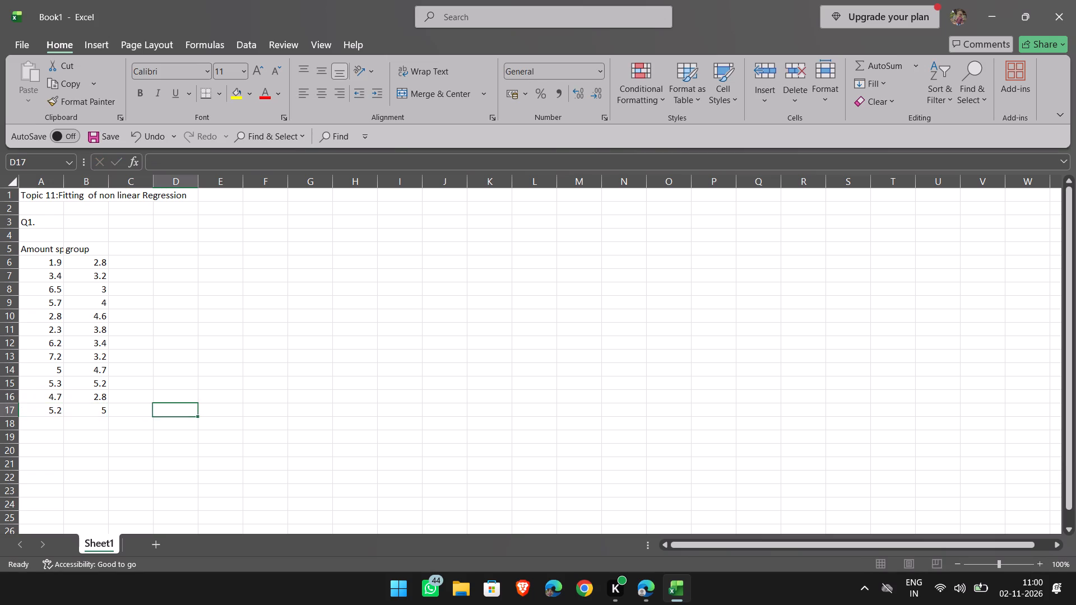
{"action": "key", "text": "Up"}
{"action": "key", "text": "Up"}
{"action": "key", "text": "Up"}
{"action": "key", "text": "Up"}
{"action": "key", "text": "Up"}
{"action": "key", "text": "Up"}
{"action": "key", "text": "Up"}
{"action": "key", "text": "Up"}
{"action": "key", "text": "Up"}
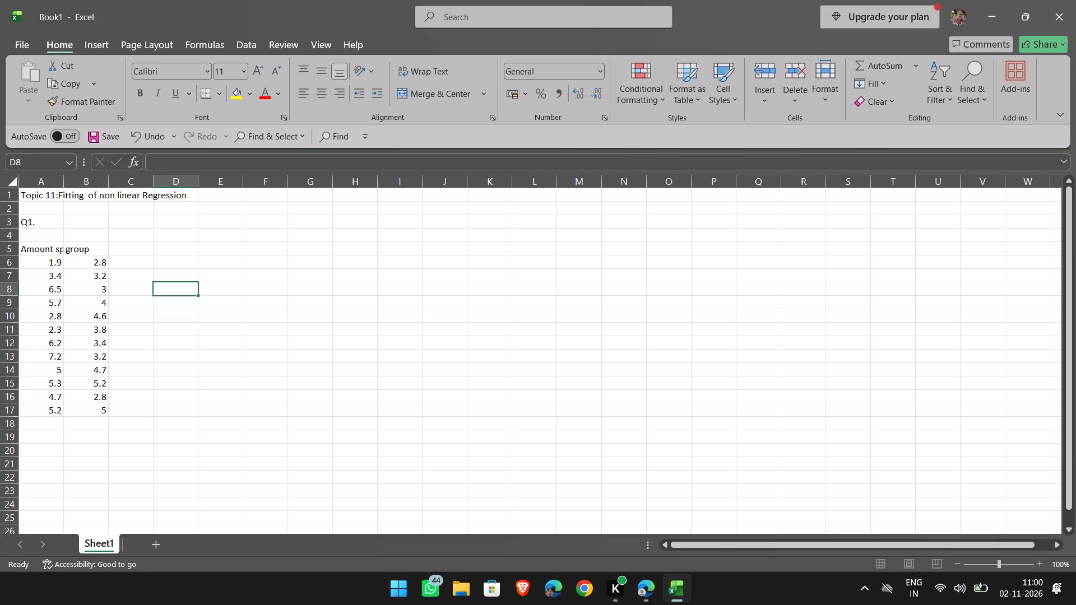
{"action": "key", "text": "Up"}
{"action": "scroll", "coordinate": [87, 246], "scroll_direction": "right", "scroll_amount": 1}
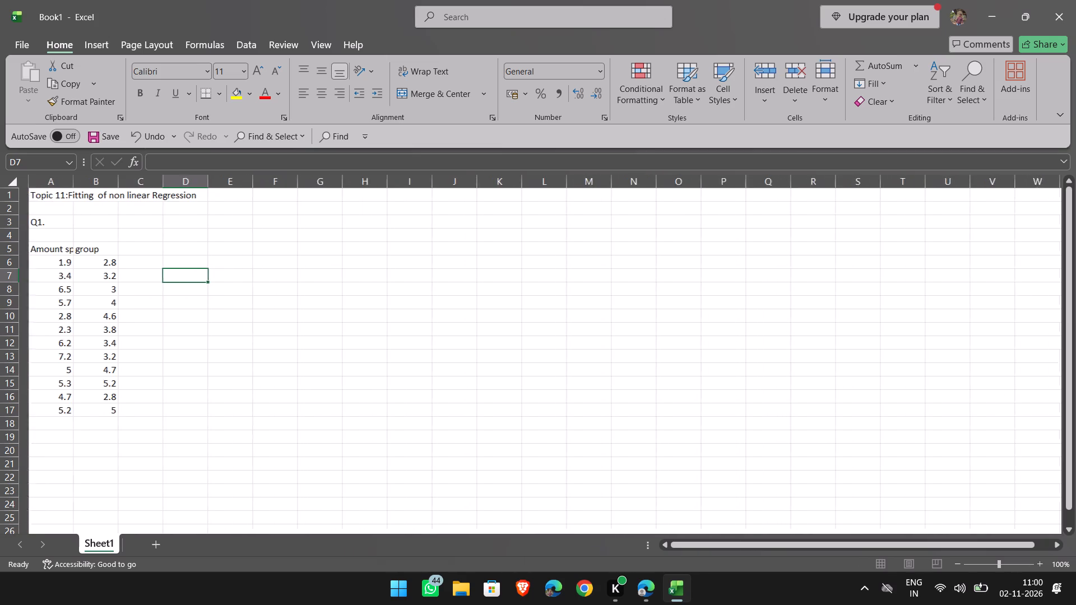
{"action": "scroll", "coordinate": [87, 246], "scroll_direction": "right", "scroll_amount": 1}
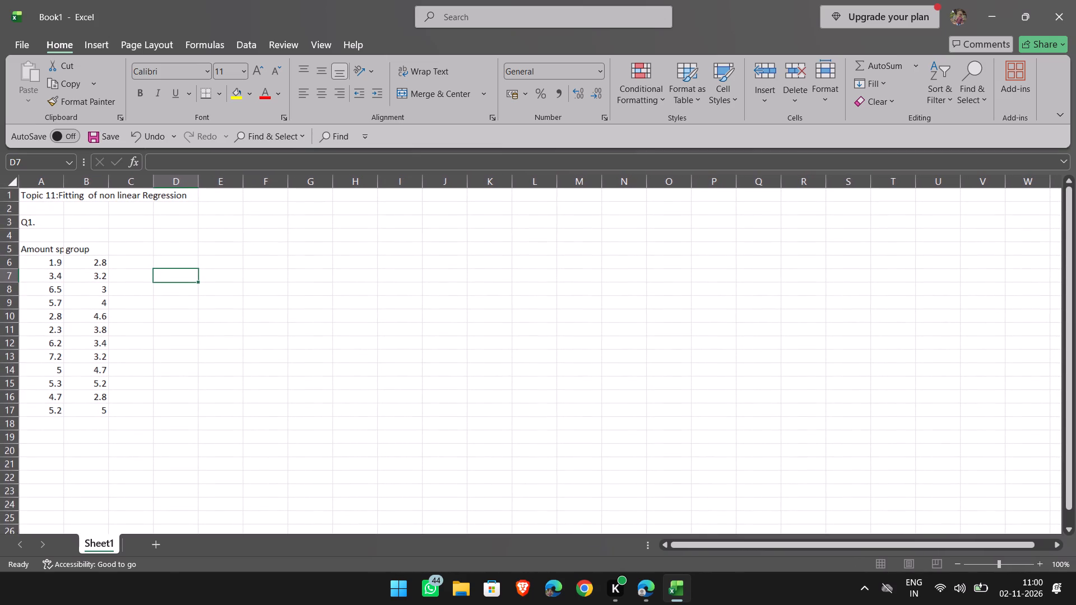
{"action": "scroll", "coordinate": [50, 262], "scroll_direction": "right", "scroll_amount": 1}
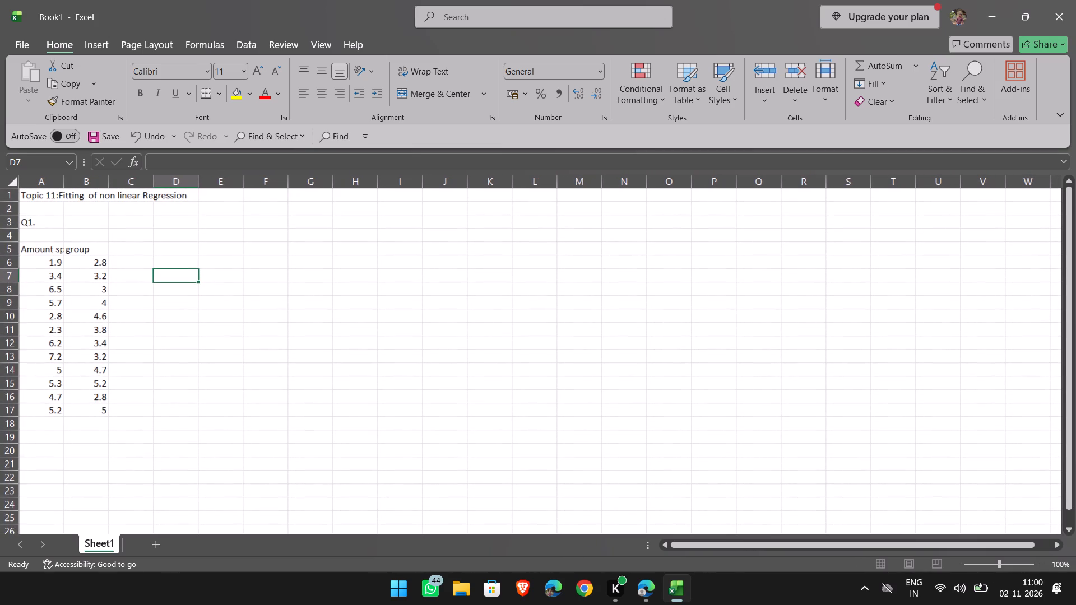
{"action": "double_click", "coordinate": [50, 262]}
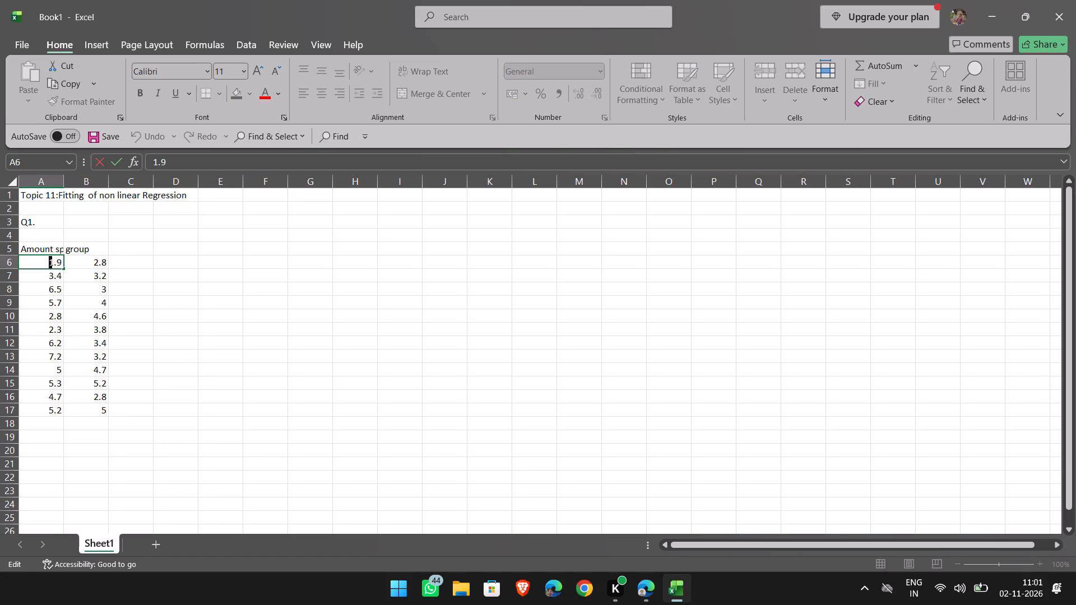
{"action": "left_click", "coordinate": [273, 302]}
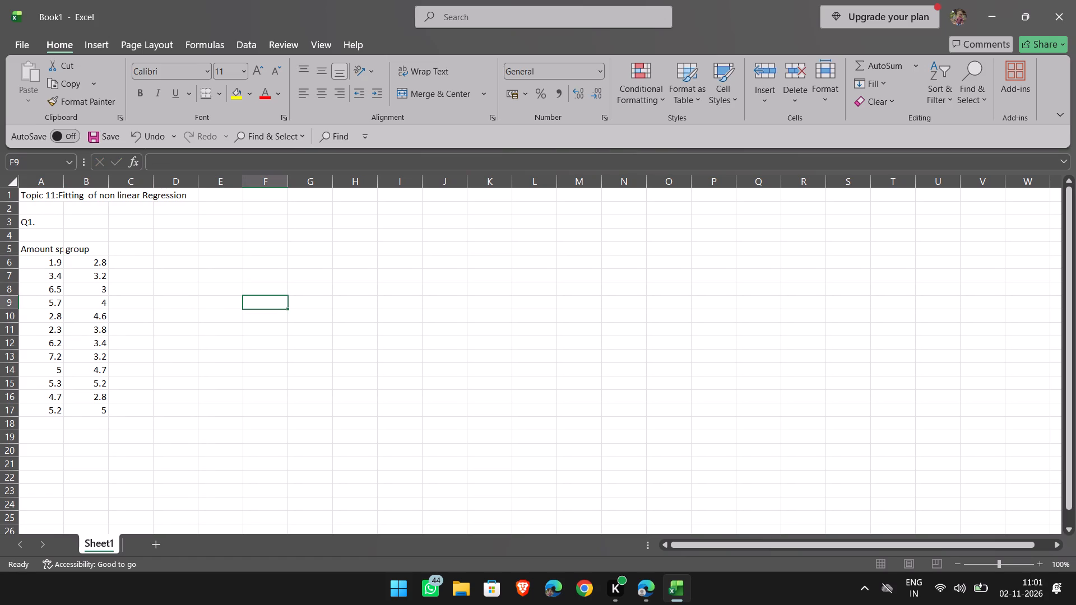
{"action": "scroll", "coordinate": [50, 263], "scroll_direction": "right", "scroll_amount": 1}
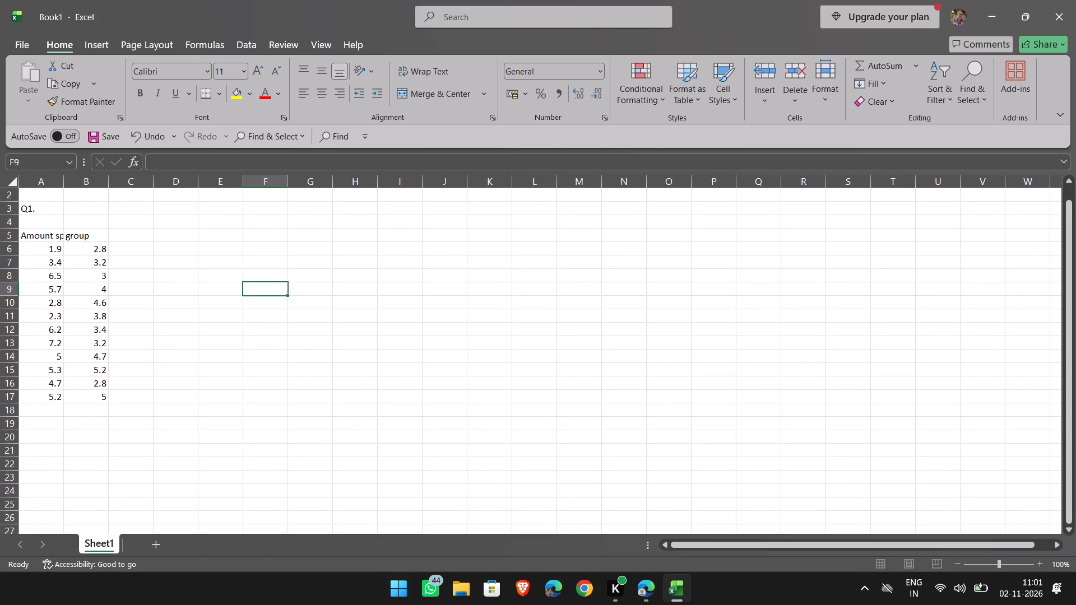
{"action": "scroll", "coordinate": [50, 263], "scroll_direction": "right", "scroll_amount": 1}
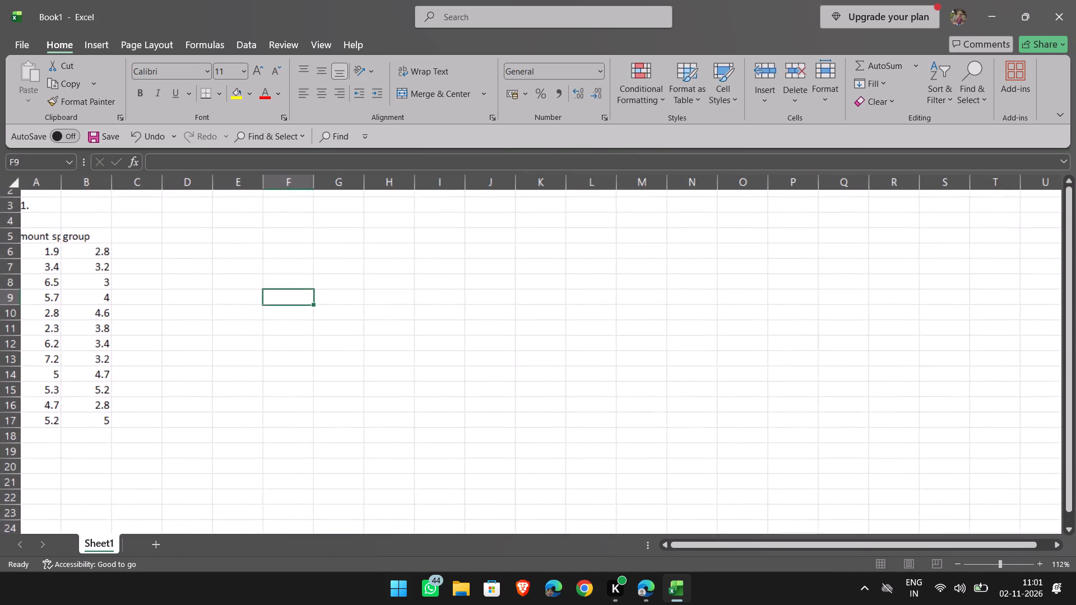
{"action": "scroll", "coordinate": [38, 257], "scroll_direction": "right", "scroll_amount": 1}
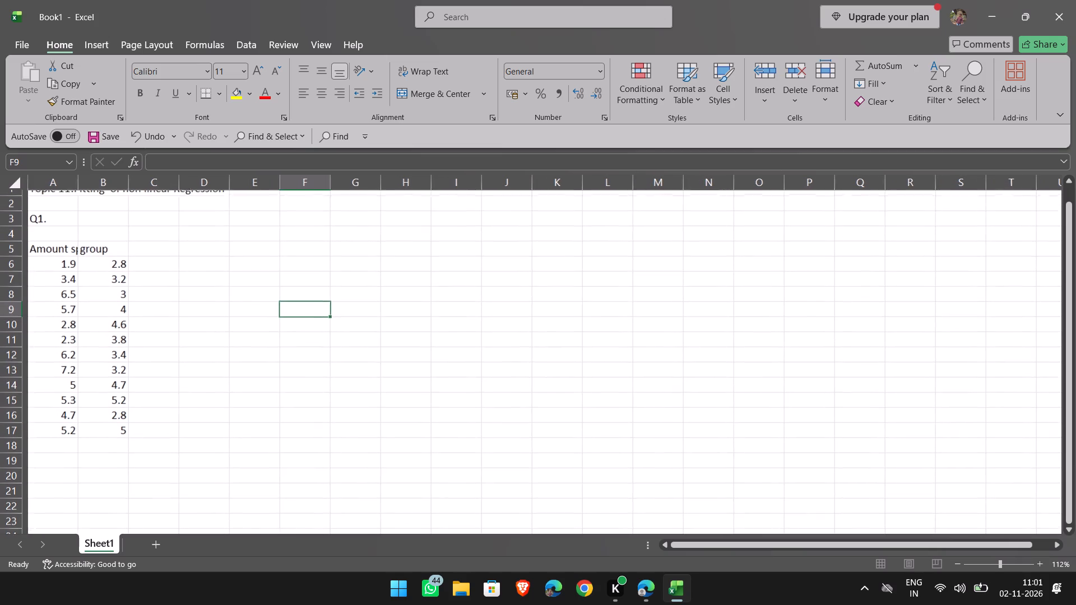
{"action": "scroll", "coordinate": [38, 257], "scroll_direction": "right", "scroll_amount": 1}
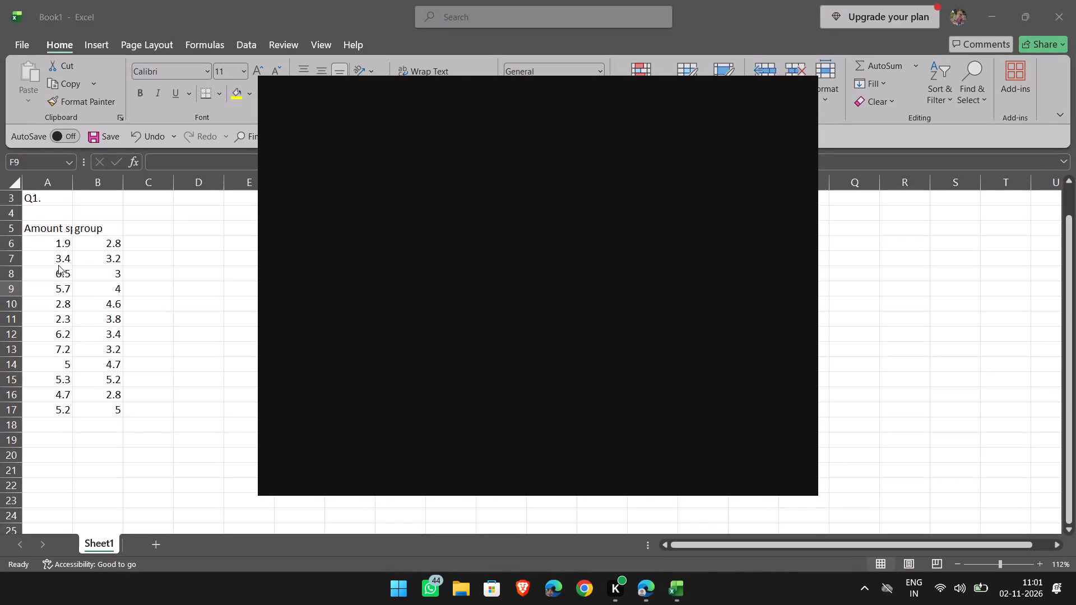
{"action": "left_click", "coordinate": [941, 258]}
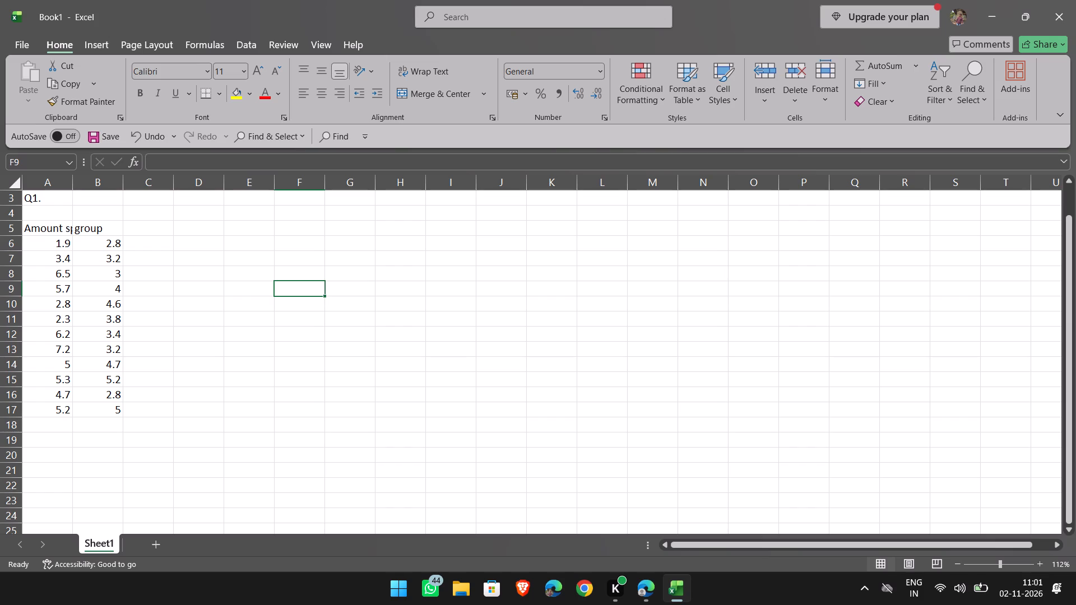
Insert a markers-only scatter chart of the group values against the amounts in A5:B17.
{"action": "left_click", "coordinate": [59, 243]}
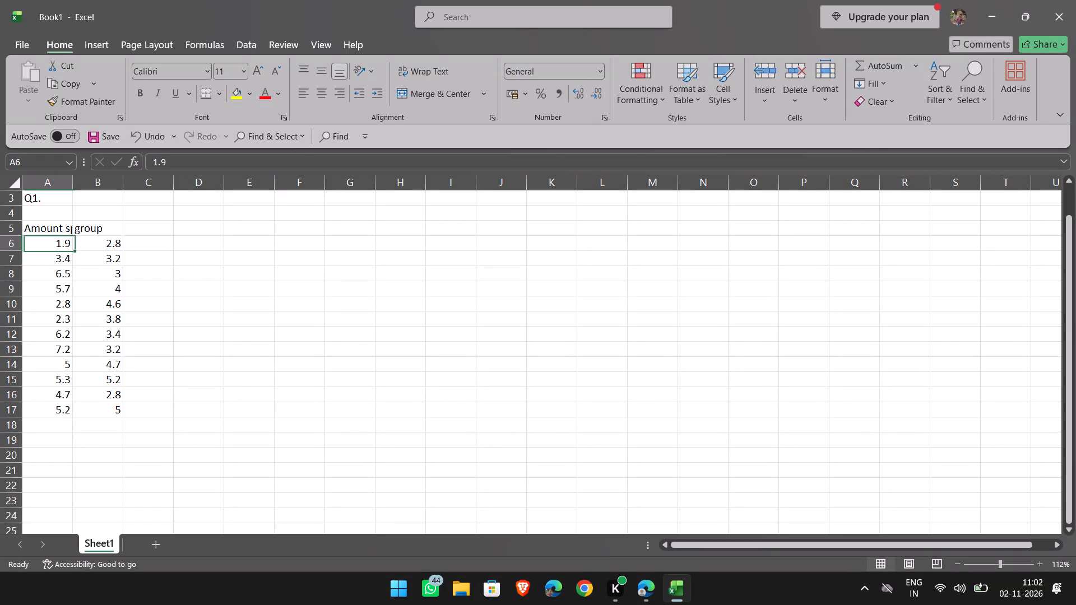
{"action": "key", "text": "ctrl+a"}
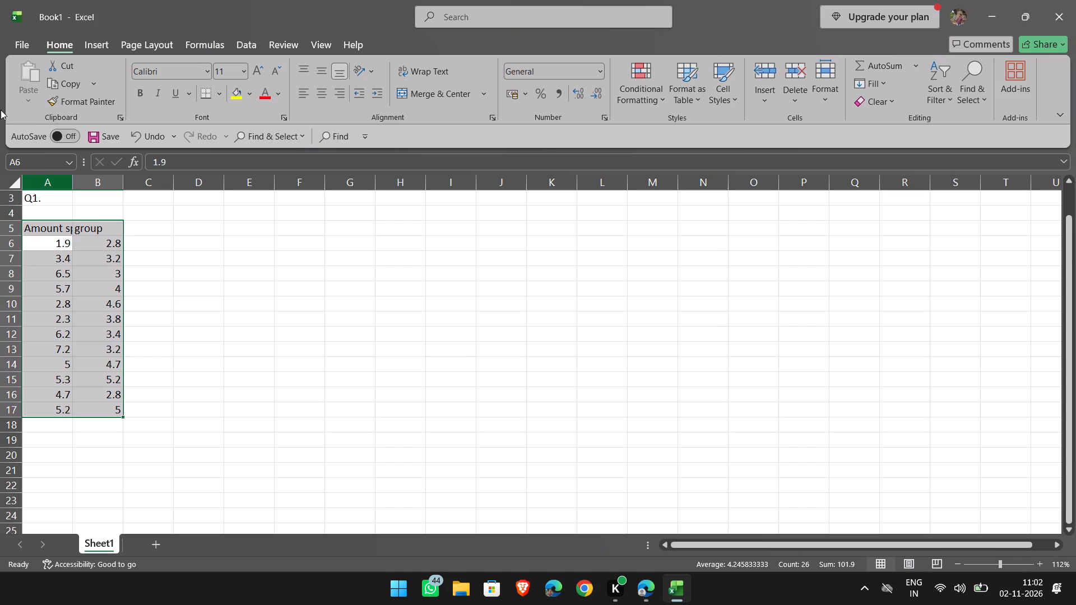
{"action": "left_click", "coordinate": [108, 42]}
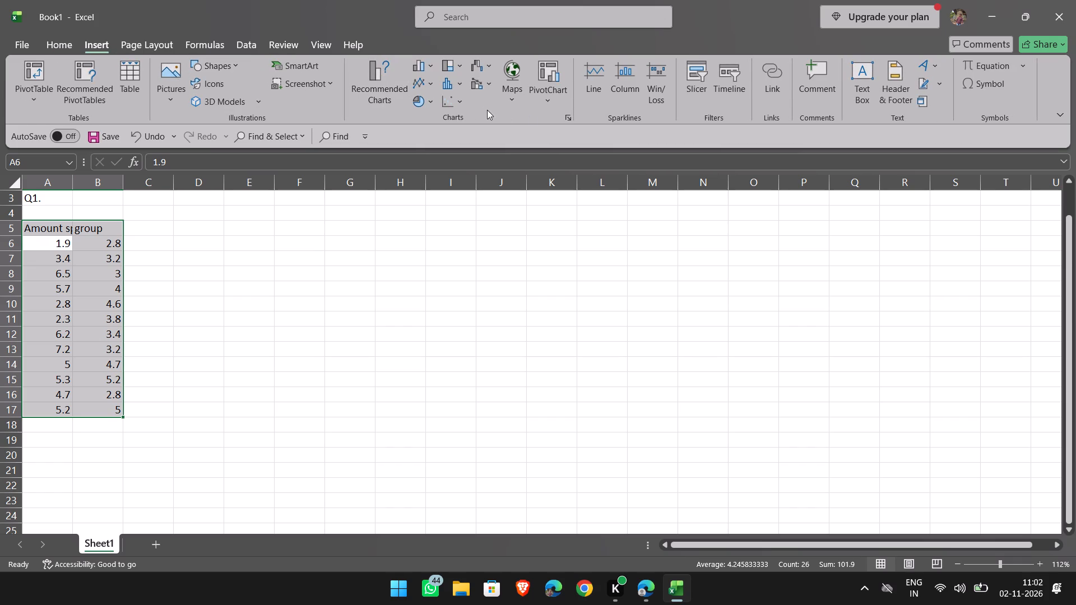
{"action": "left_click", "coordinate": [464, 101]}
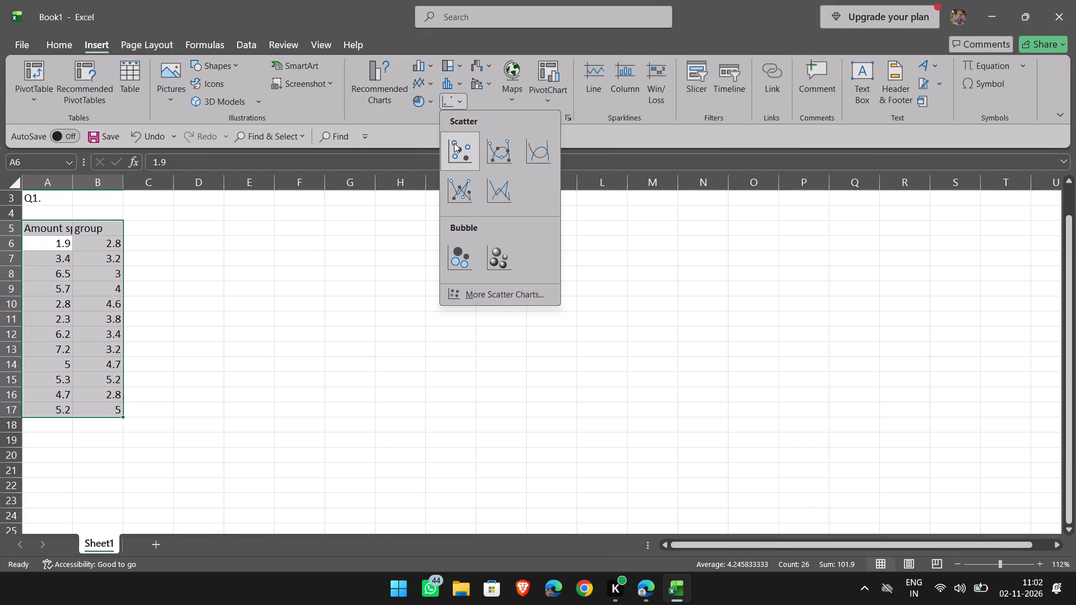
{"action": "left_click", "coordinate": [454, 143]}
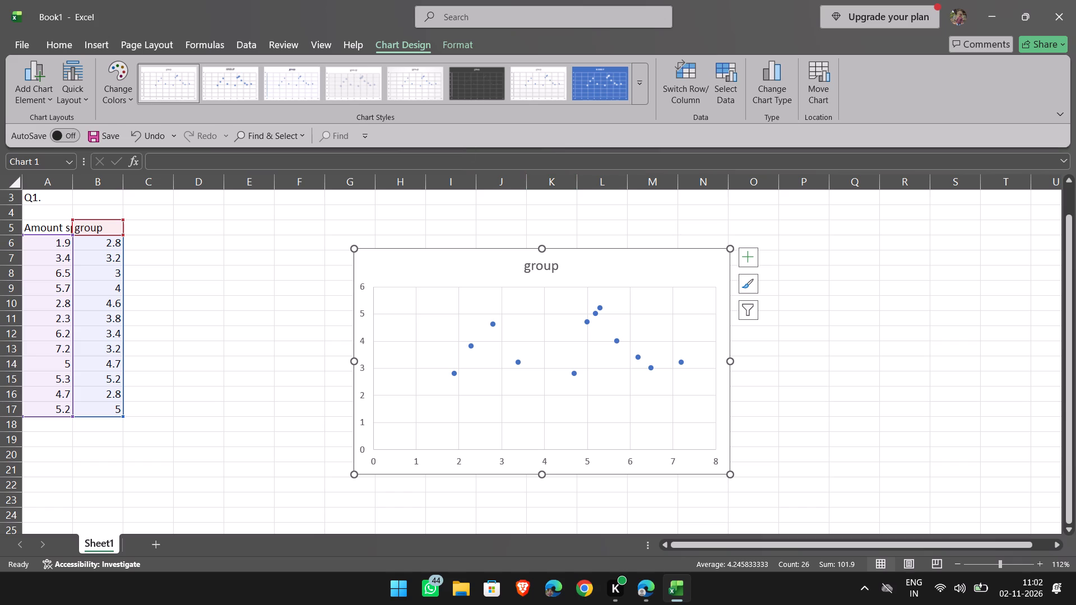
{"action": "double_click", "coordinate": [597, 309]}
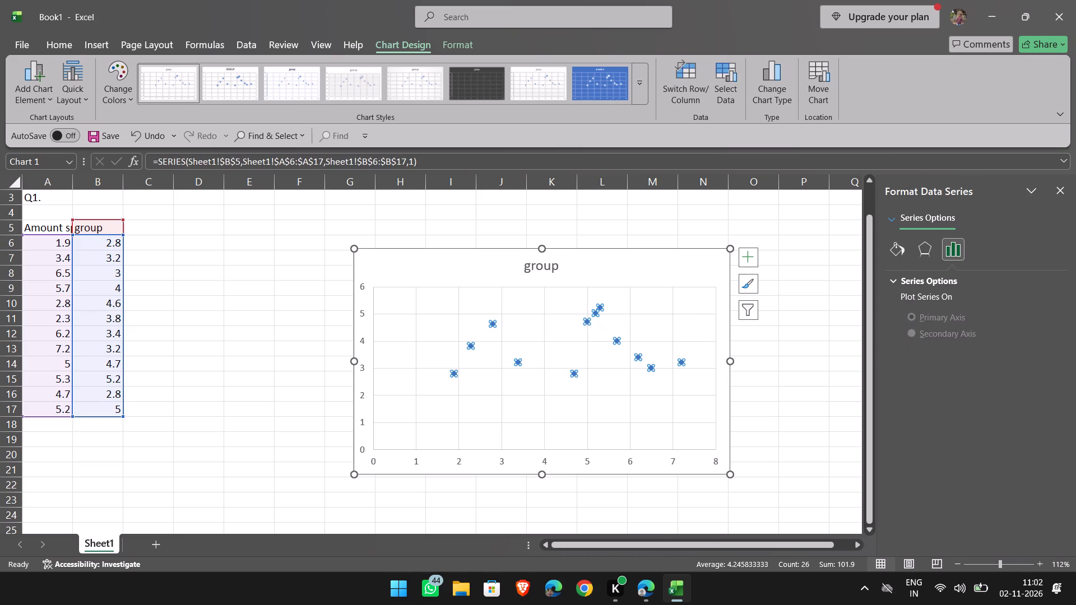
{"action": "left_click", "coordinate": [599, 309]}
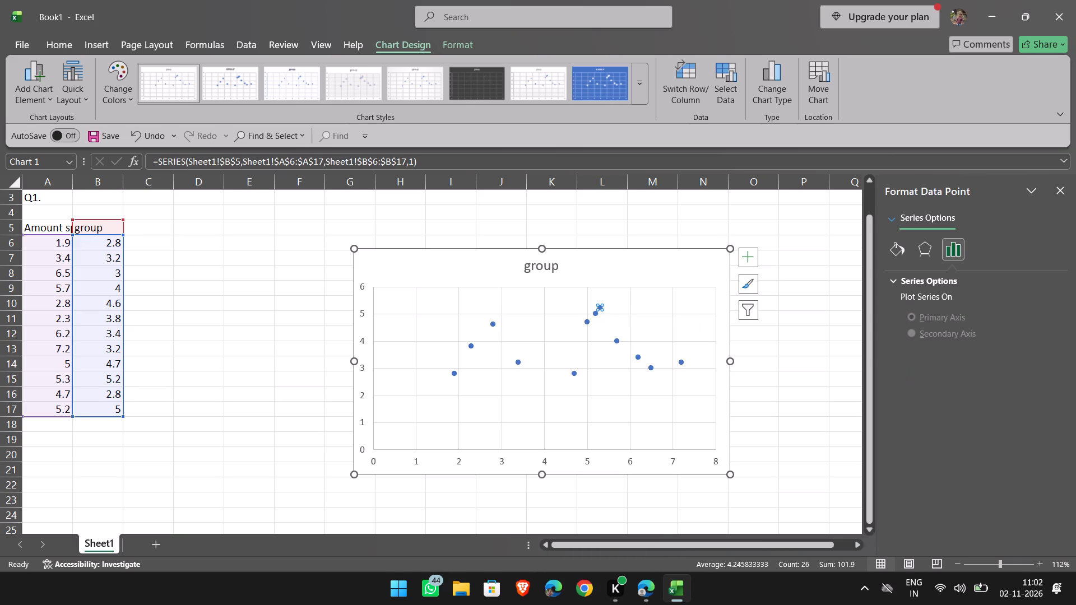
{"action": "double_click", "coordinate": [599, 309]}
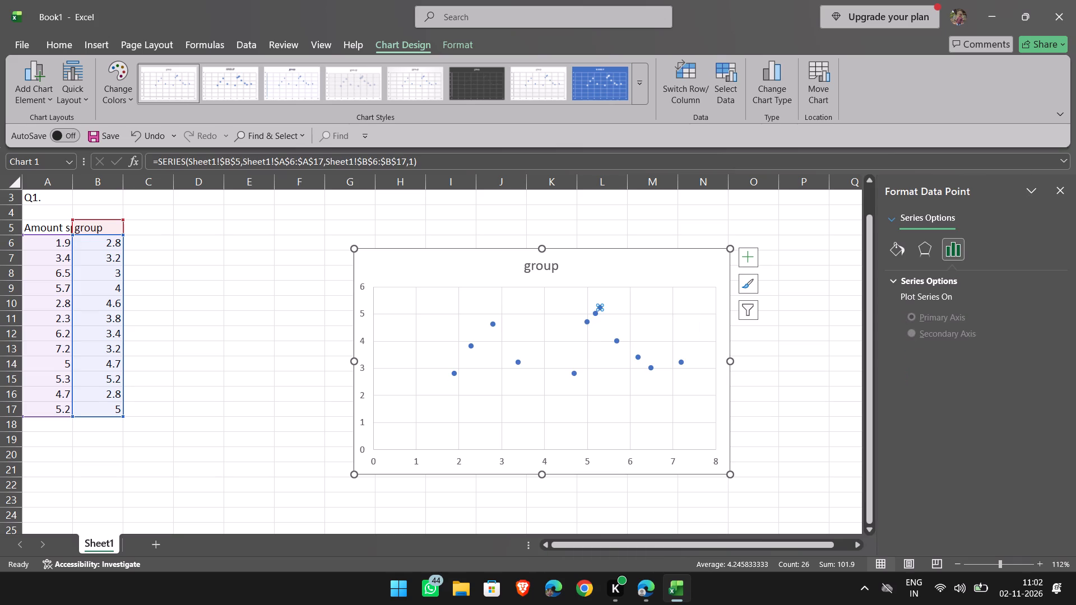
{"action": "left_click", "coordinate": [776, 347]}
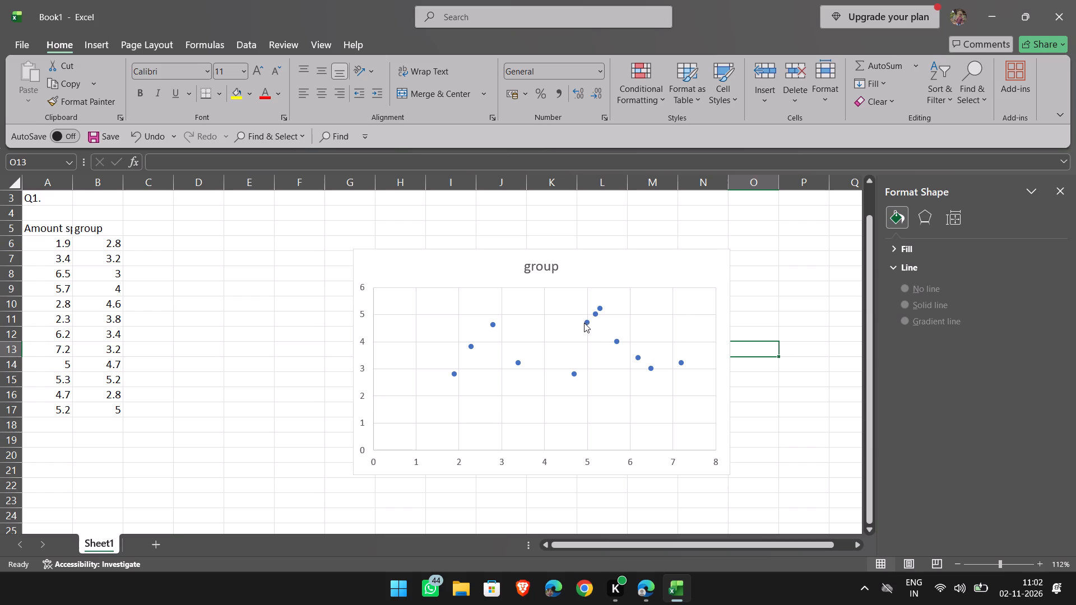
Add a linear trendline to the group data series in the scatter chart.
{"action": "left_click", "coordinate": [587, 325]}
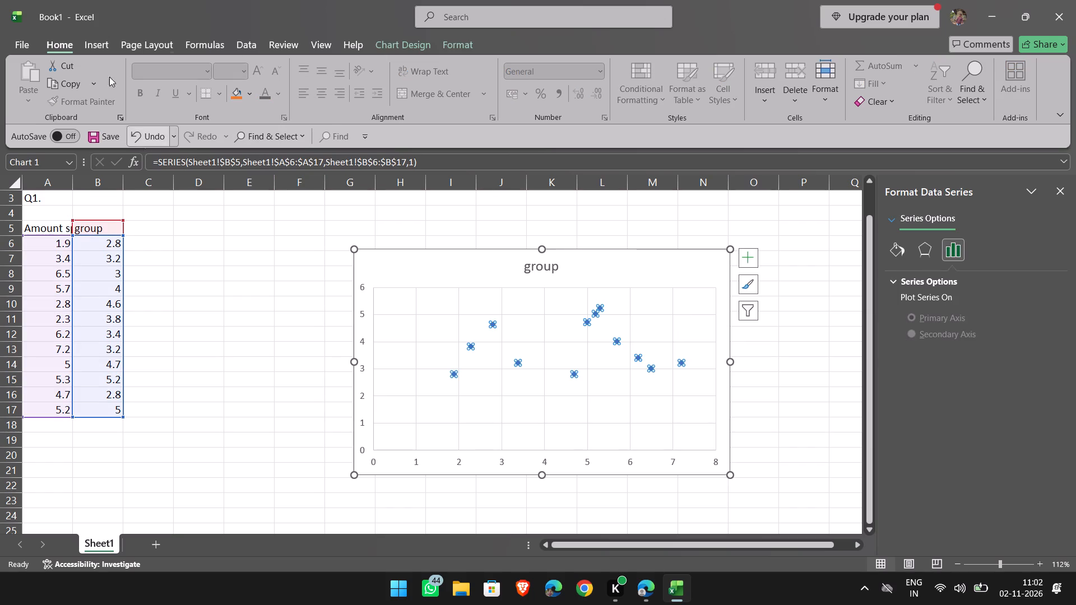
{"action": "left_click", "coordinate": [103, 43]}
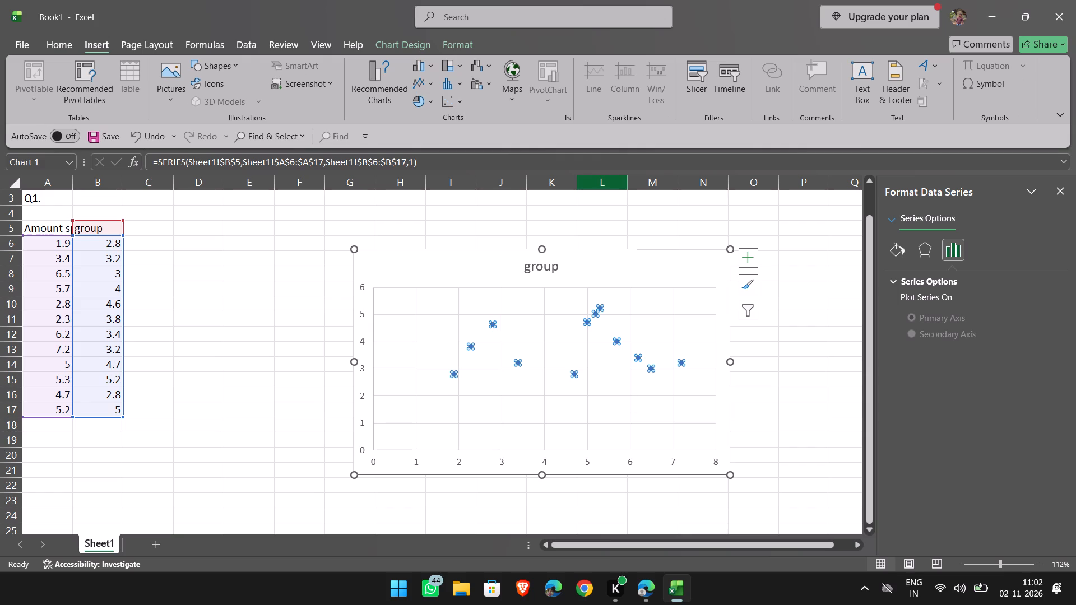
{"action": "double_click", "coordinate": [586, 323]}
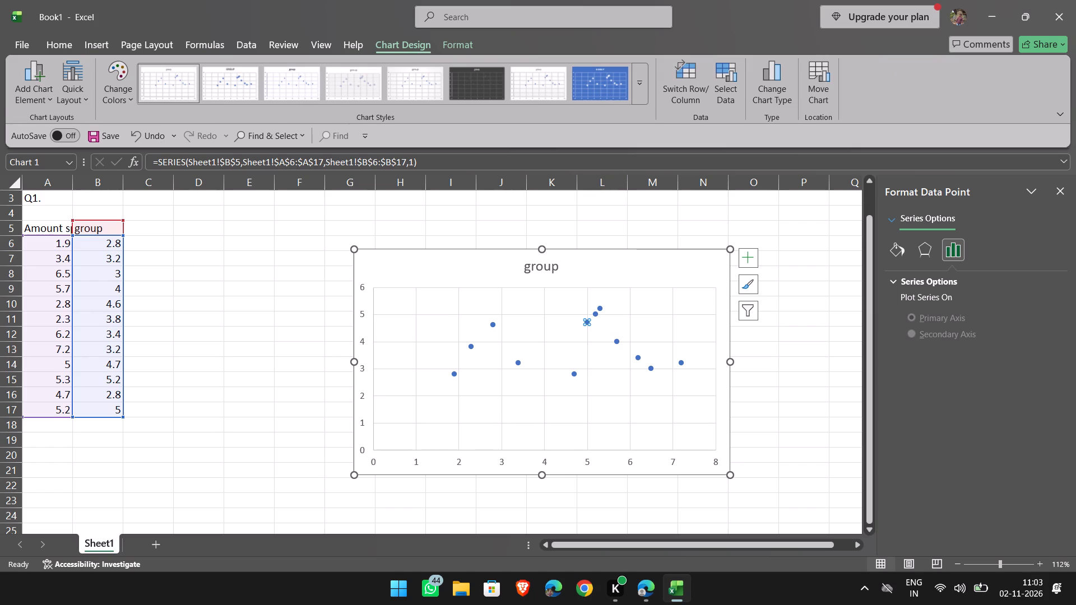
{"action": "left_click", "coordinate": [40, 99]}
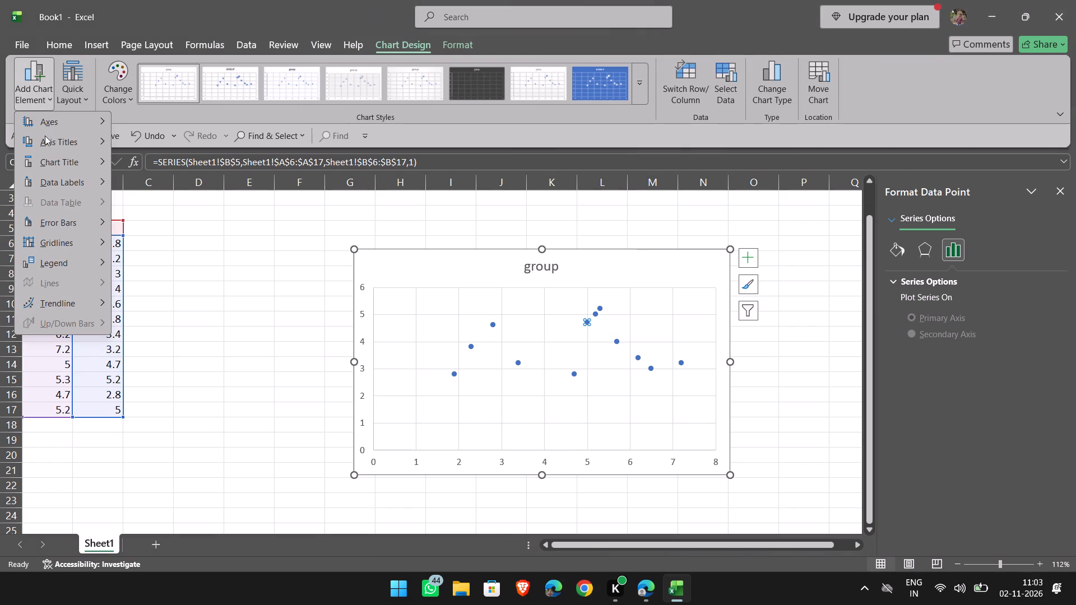
{"action": "left_click", "coordinate": [89, 294]}
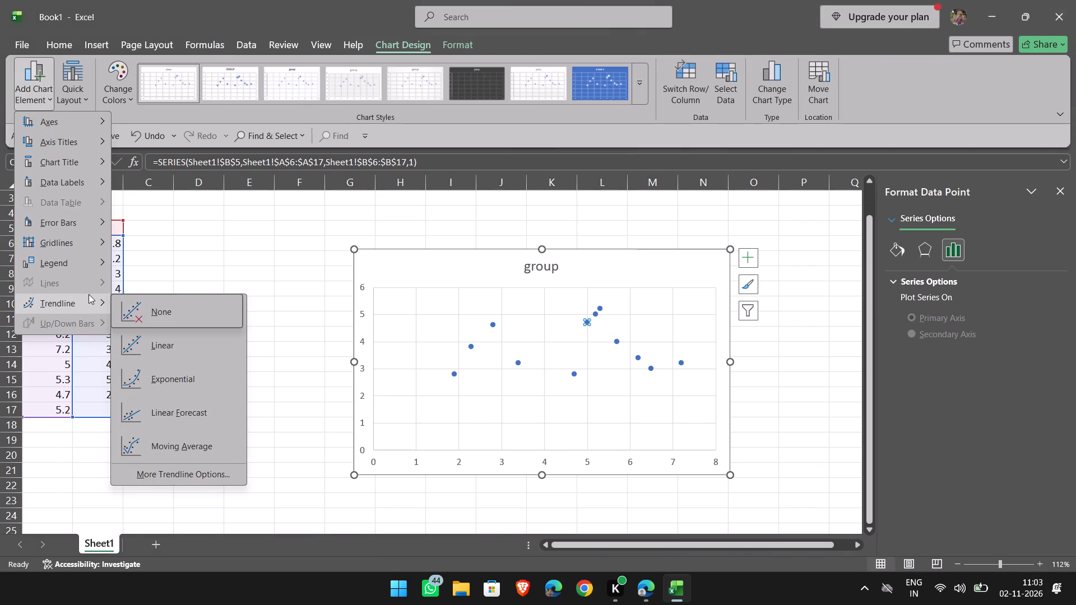
{"action": "left_click", "coordinate": [91, 300]}
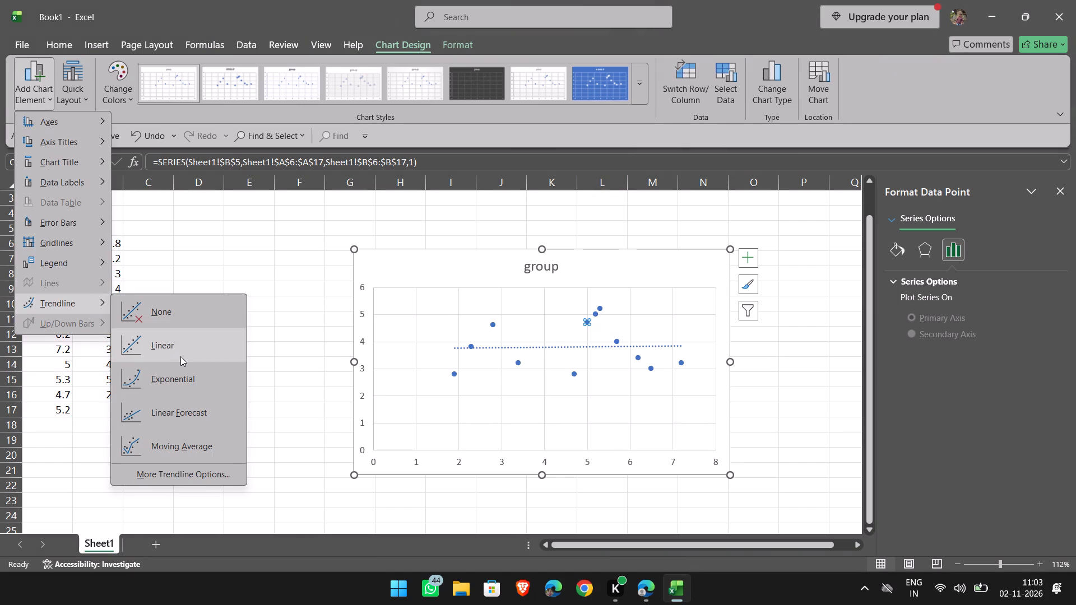
{"action": "left_click", "coordinate": [180, 356]}
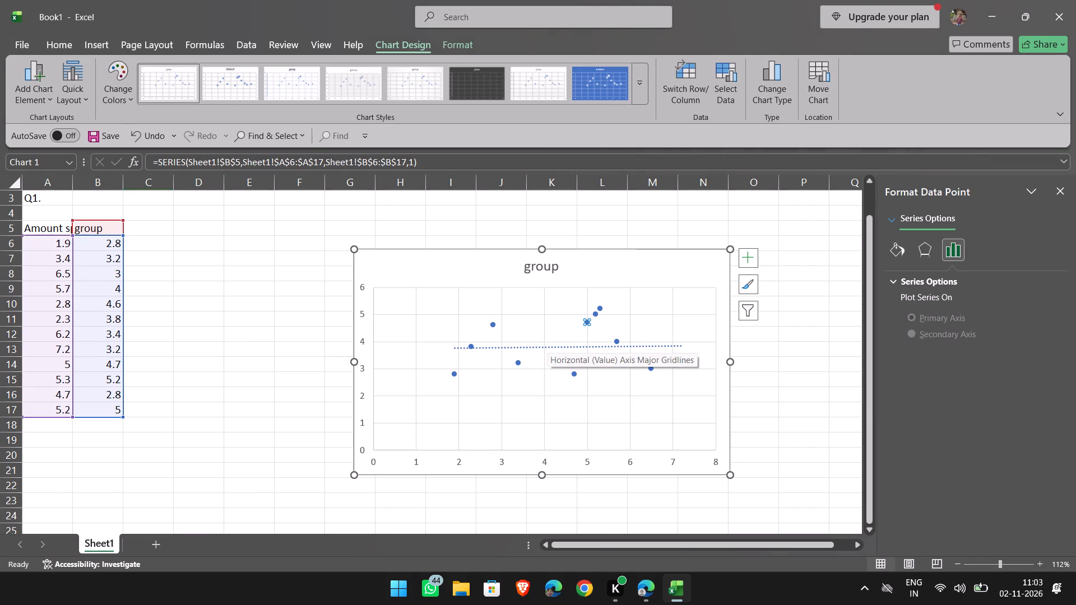
Open the choices for adding another element to the scatter chart.
{"action": "left_click", "coordinate": [44, 94]}
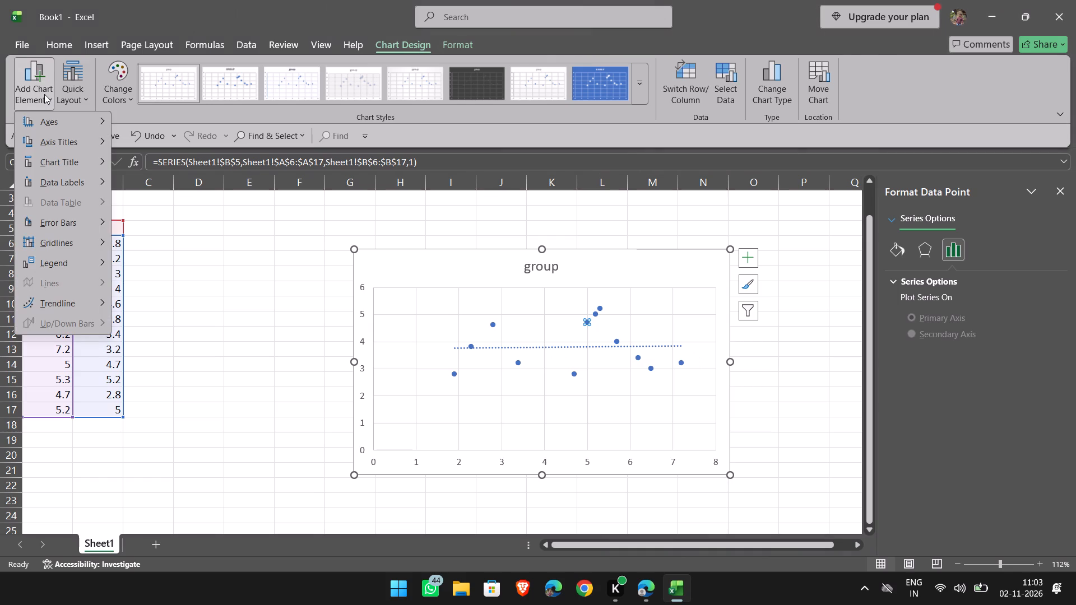
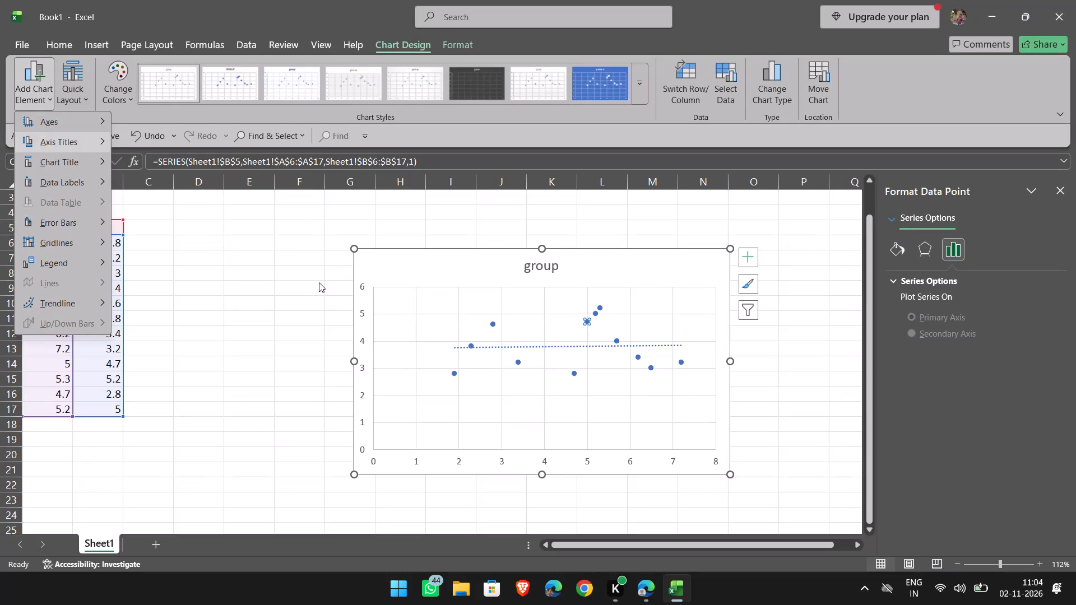
Change the group series' trendline to a polynomial of order 2 and close the formatting options.
{"action": "left_click", "coordinate": [327, 283]}
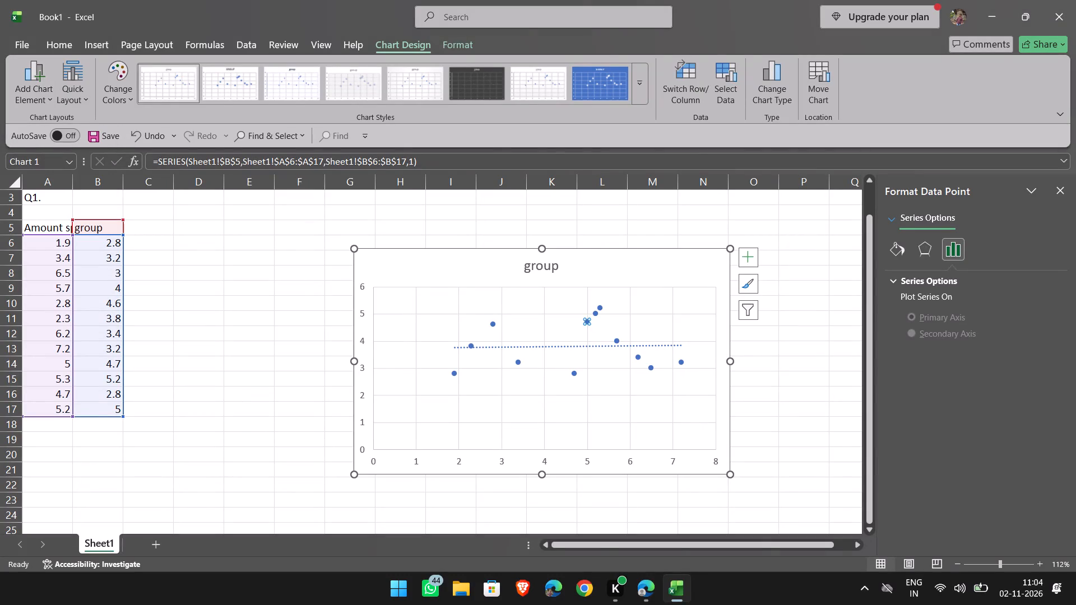
{"action": "left_click", "coordinate": [593, 346]}
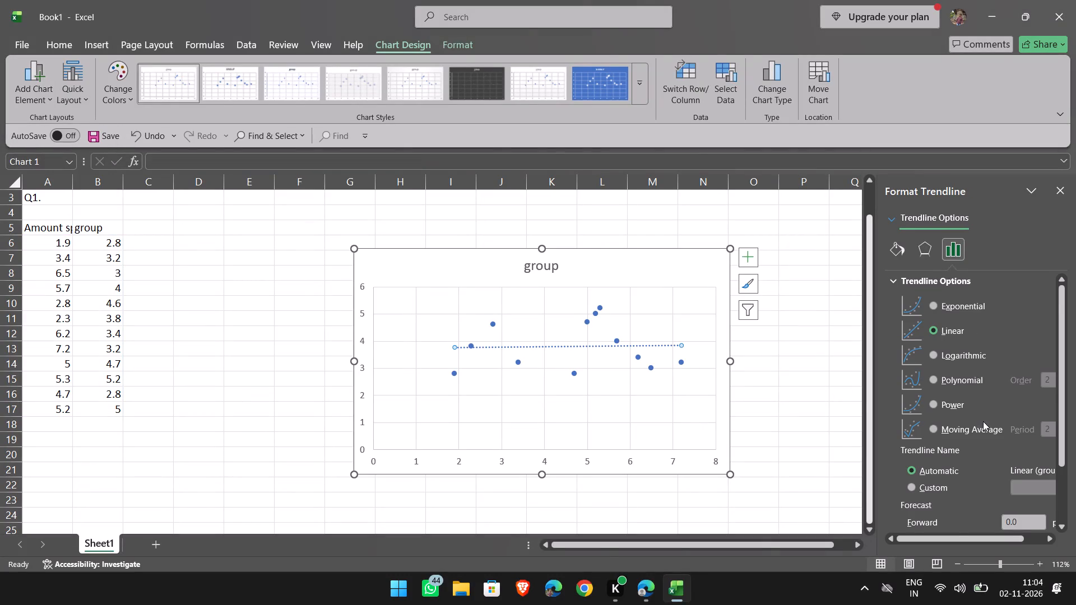
{"action": "scroll", "coordinate": [983, 421], "scroll_direction": "down", "scroll_amount": 1}
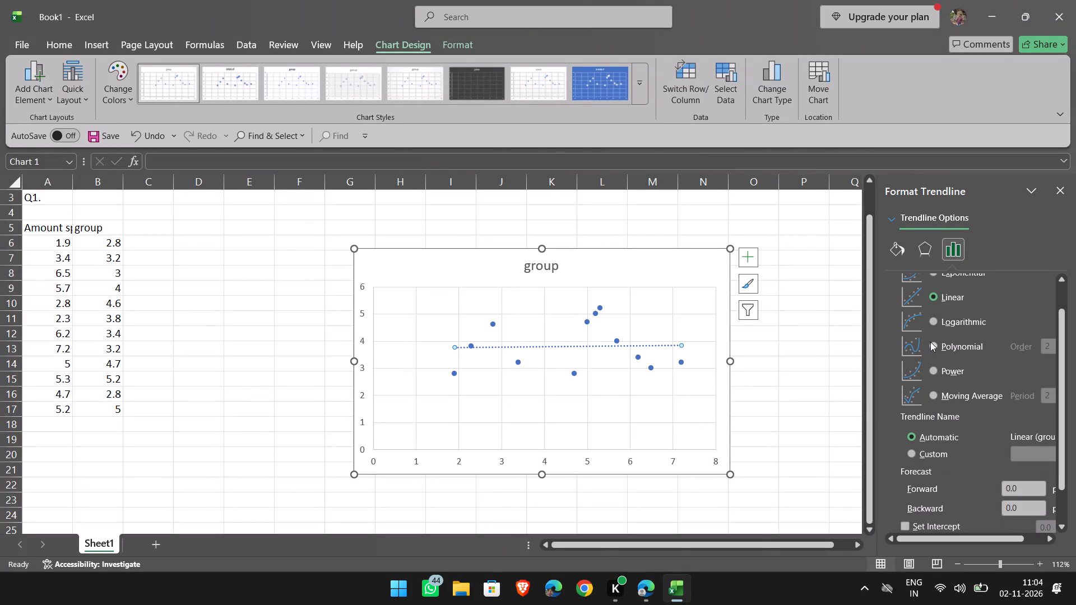
{"action": "left_click", "coordinate": [933, 345]}
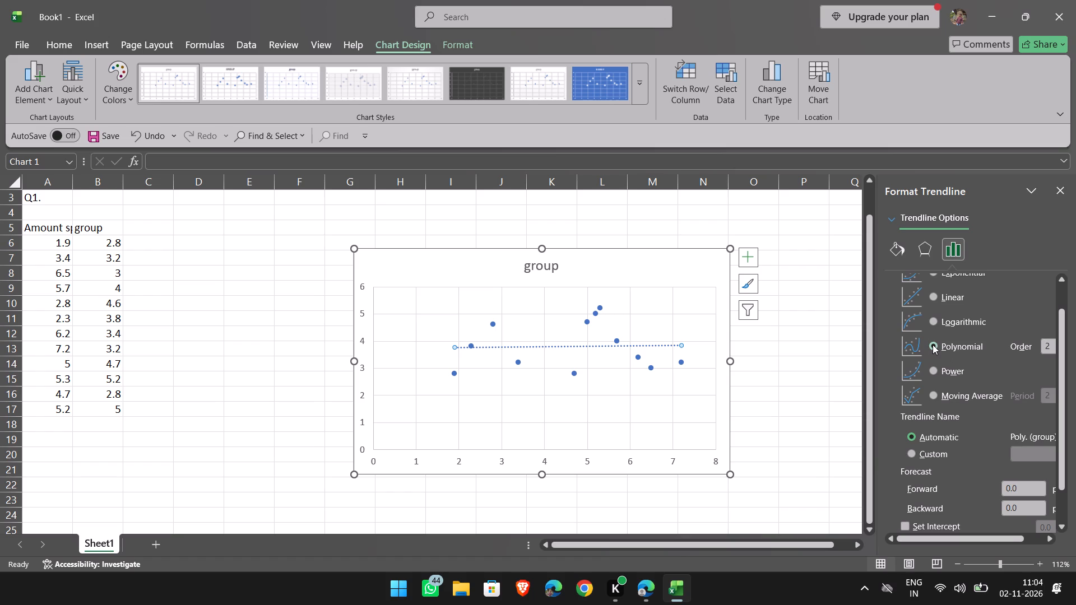
{"action": "left_click", "coordinate": [844, 355]}
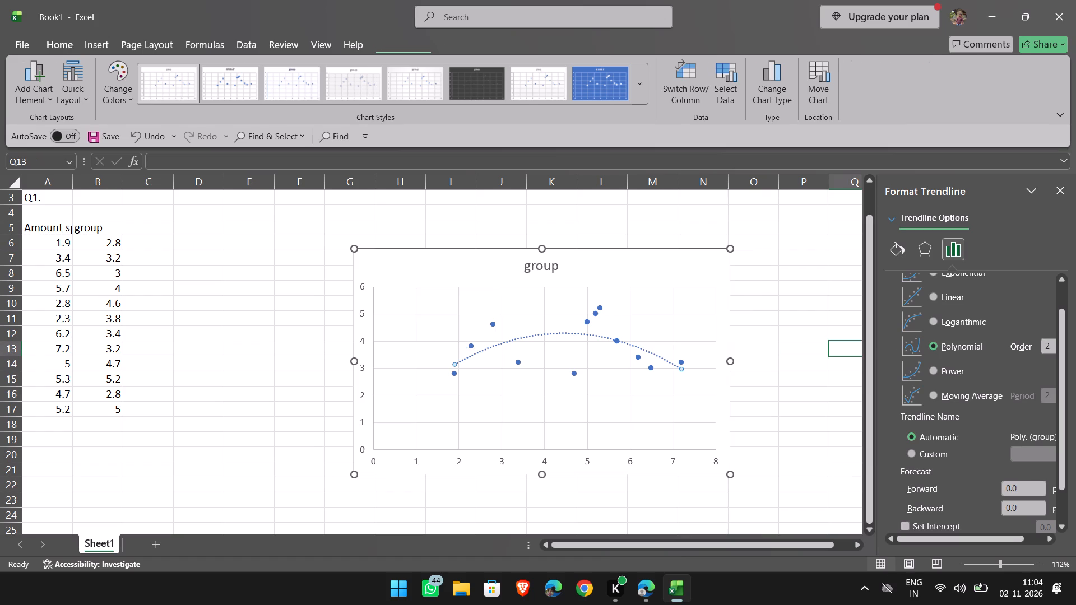
{"action": "scroll", "coordinate": [844, 355], "scroll_direction": "down", "scroll_amount": 4}
{"action": "scroll", "coordinate": [844, 355], "scroll_direction": "up", "scroll_amount": 1}
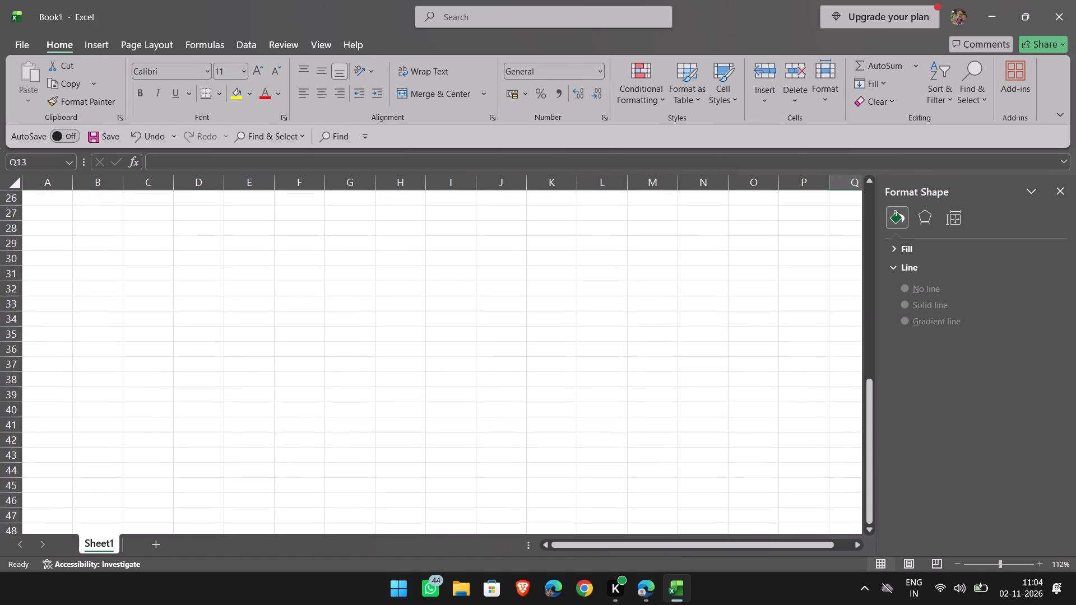
{"action": "scroll", "coordinate": [844, 355], "scroll_direction": "up", "scroll_amount": 4}
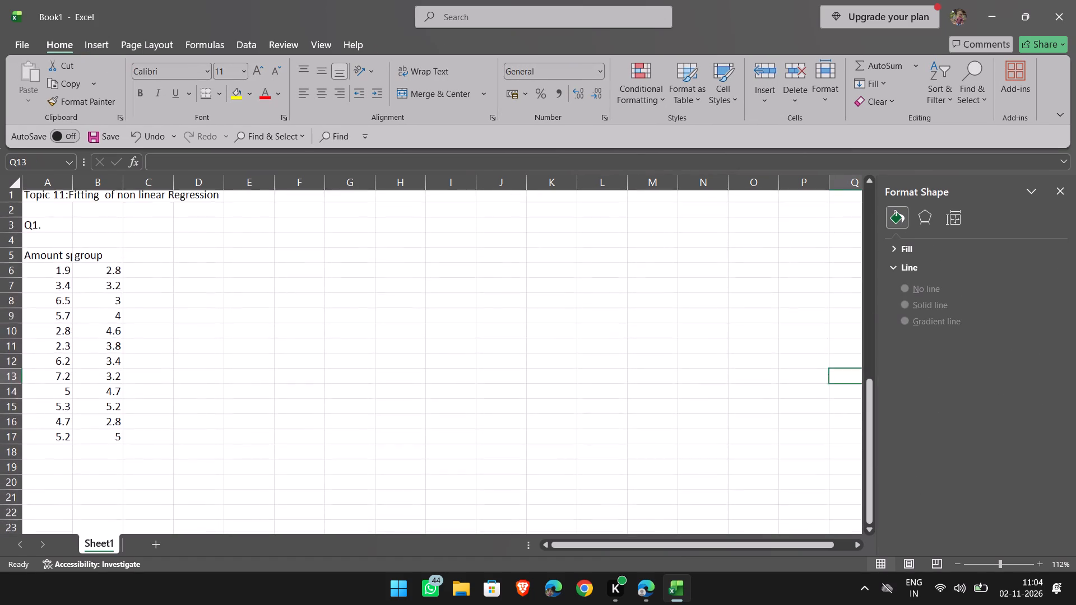
{"action": "scroll", "coordinate": [844, 355], "scroll_direction": "up", "scroll_amount": 1}
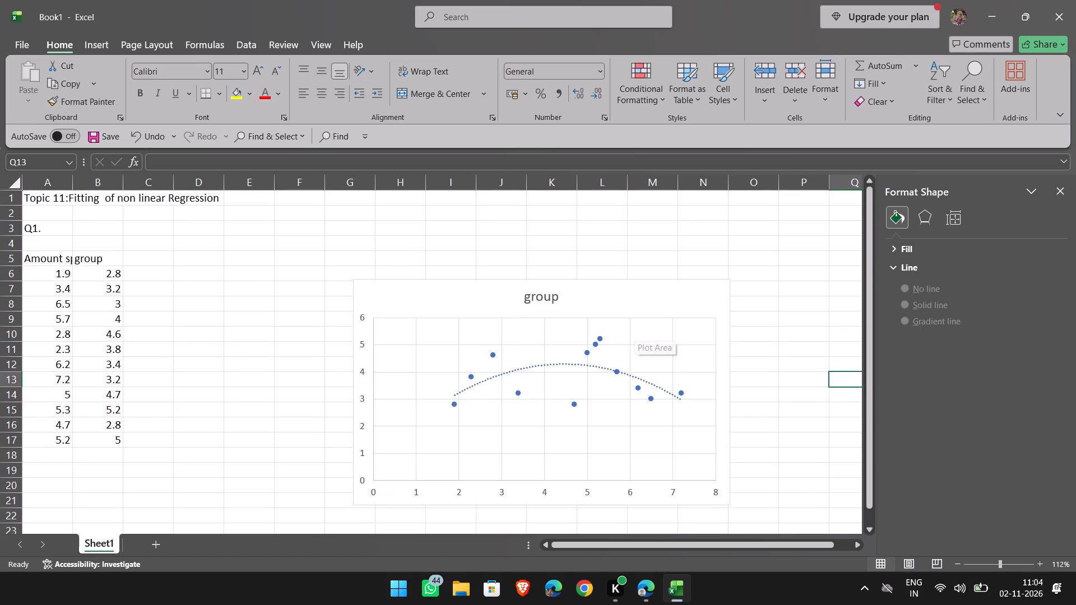
{"action": "left_click", "coordinate": [1075, 189]}
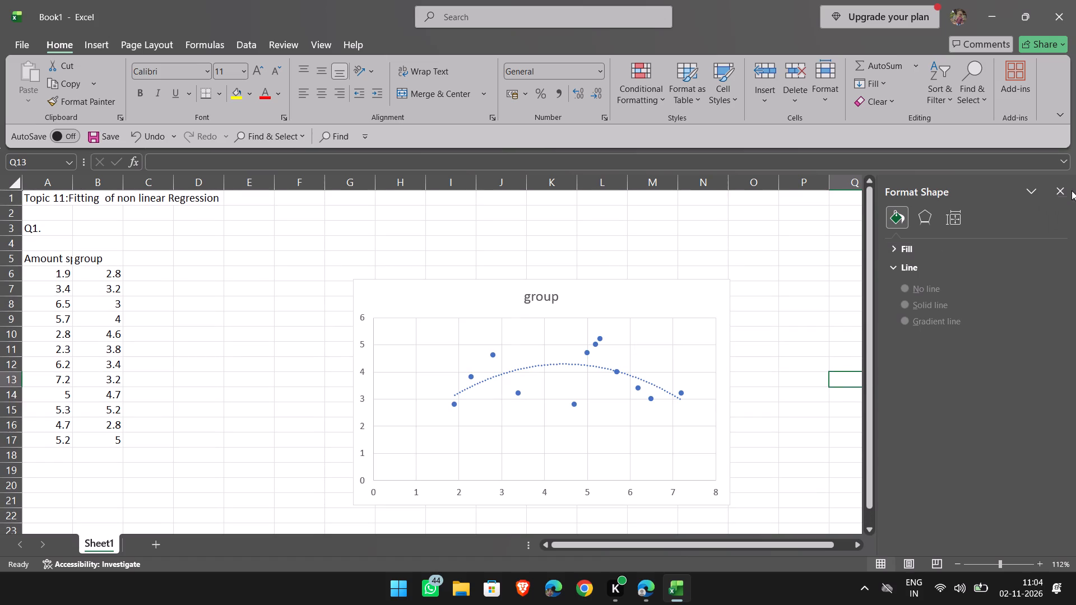
{"action": "left_click", "coordinate": [1064, 192]}
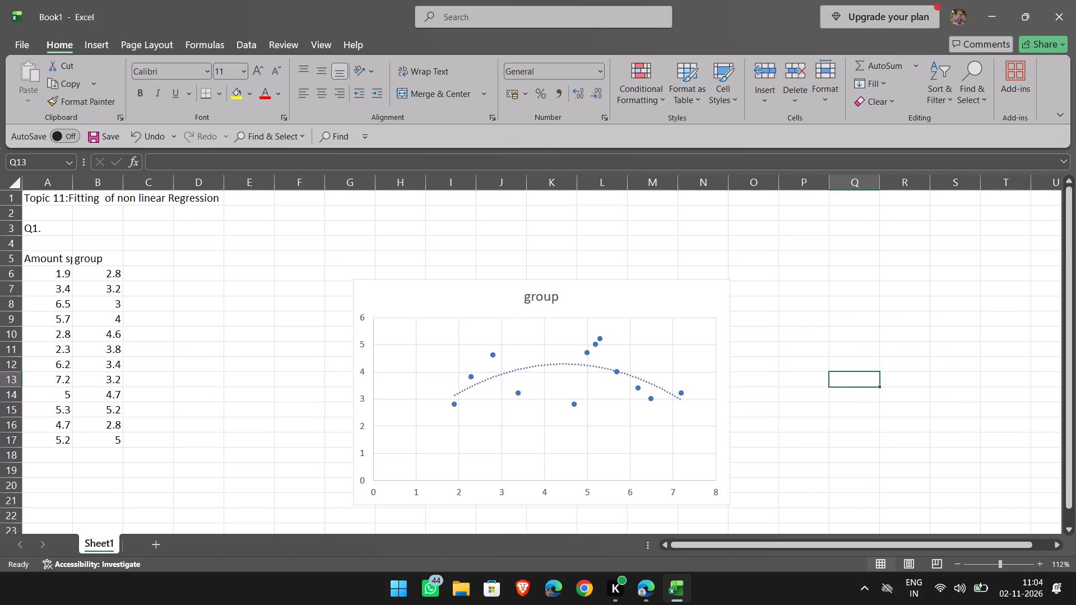
{"action": "left_click", "coordinate": [766, 254]}
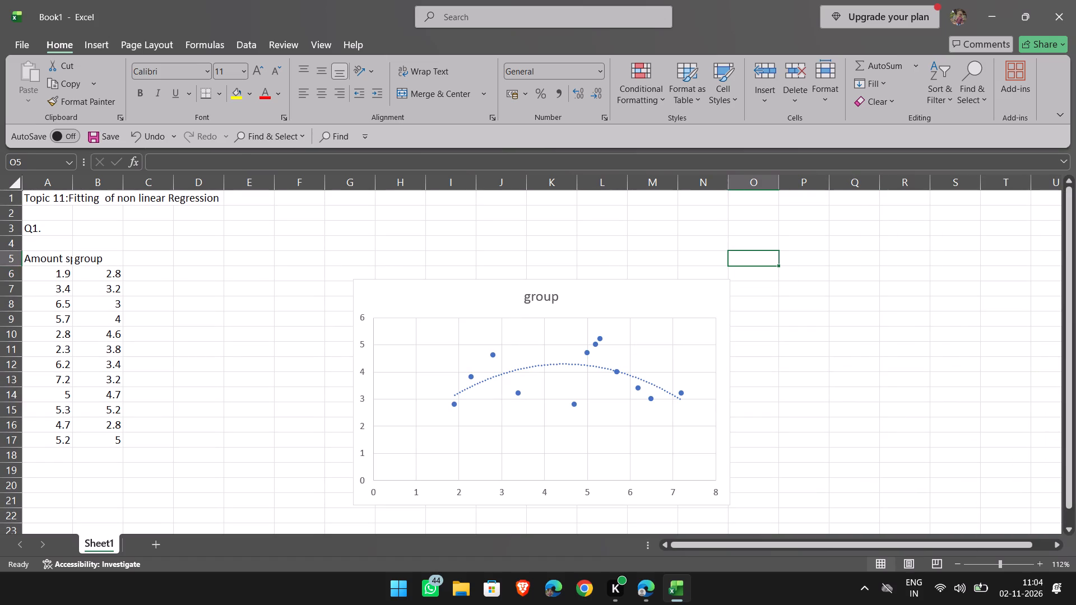
Apply all borders to the amount and group data table in A5:B17.
{"action": "left_click", "coordinate": [57, 262]}
{"action": "key", "text": "ctrl+a"}
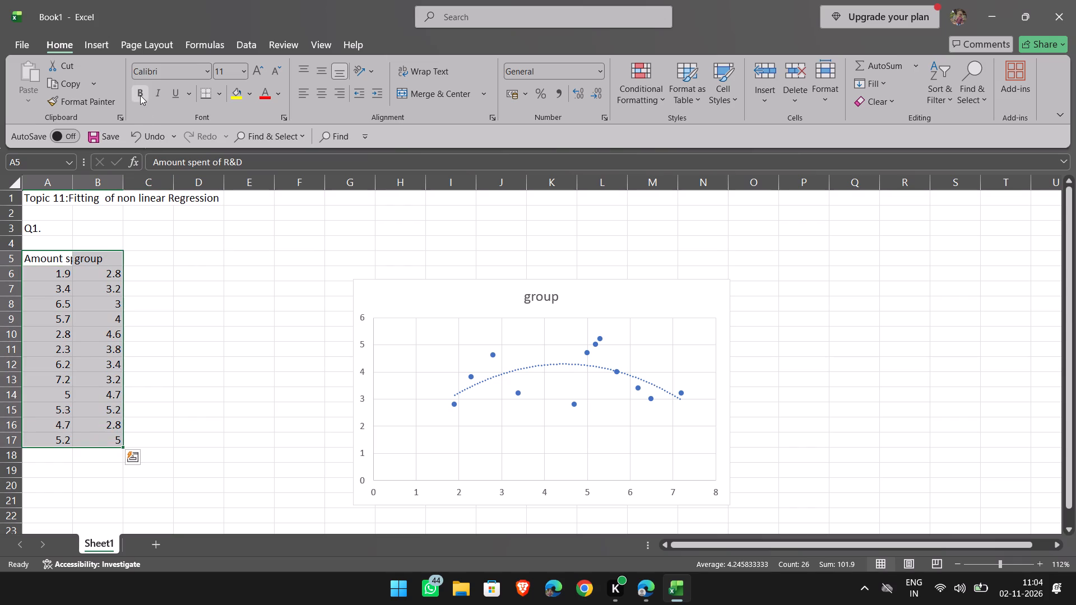
{"action": "left_click", "coordinate": [219, 95]}
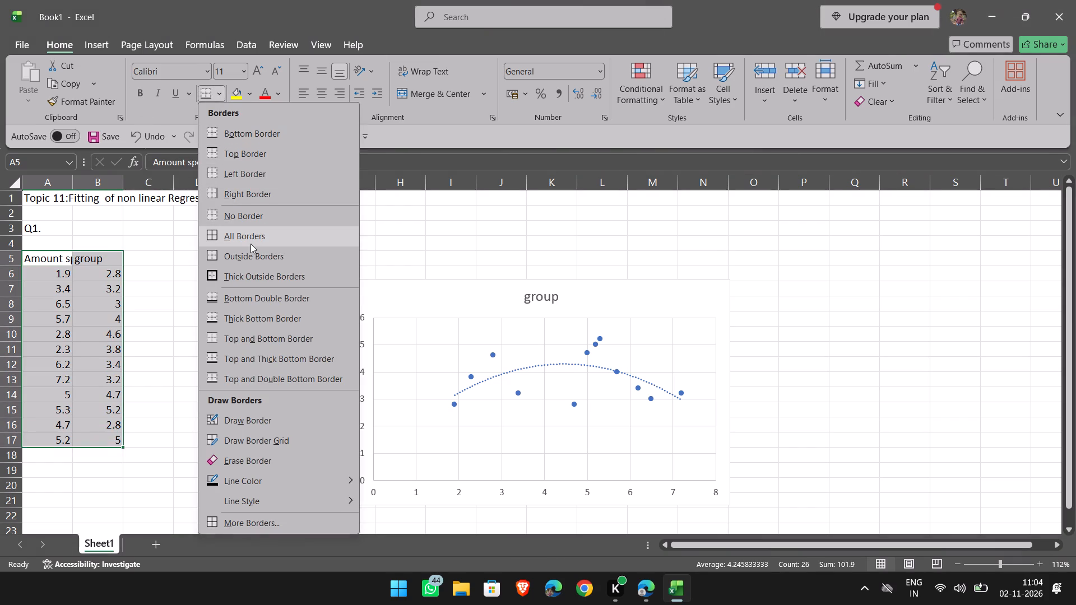
{"action": "left_click", "coordinate": [251, 244]}
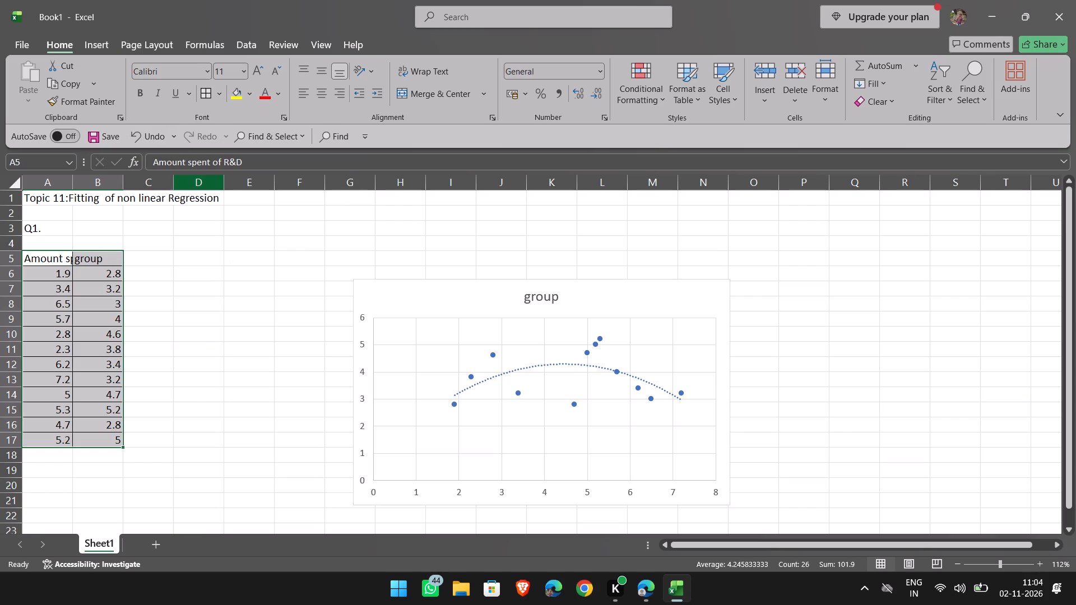
{"action": "left_click", "coordinate": [216, 255]}
Move the scatter chart closer to the data table, with its upper-left corner in cell D5.
{"action": "scroll", "coordinate": [216, 255], "scroll_direction": "down", "scroll_amount": 1}
{"action": "scroll", "coordinate": [249, 252], "scroll_direction": "right", "scroll_amount": 1}
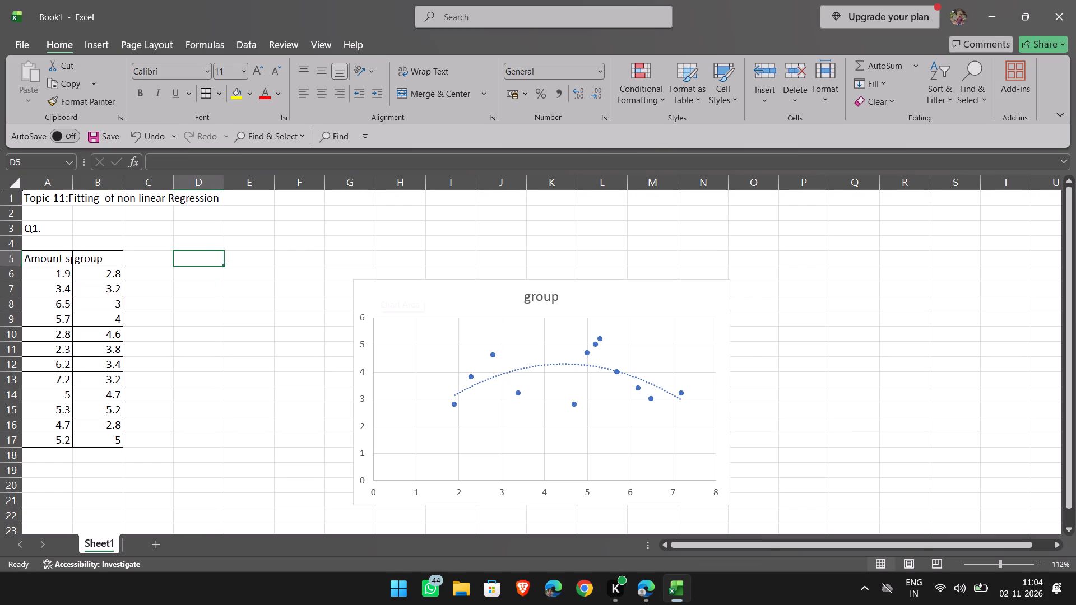
{"action": "left_click_drag", "start_coordinate": [400, 285], "coordinate": [258, 262]}
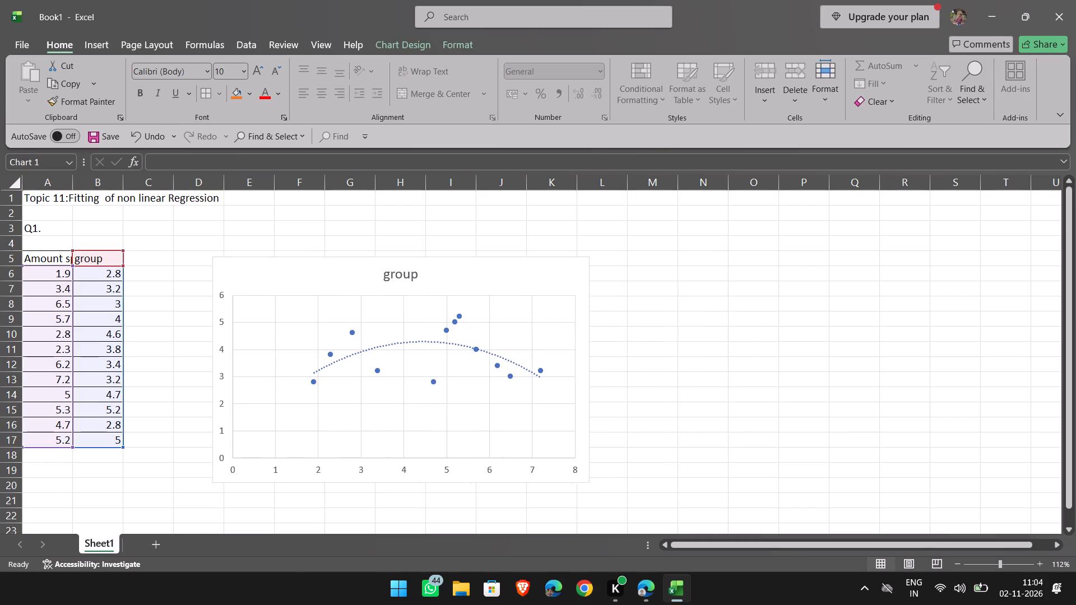
{"action": "left_click_drag", "start_coordinate": [258, 262], "coordinate": [245, 259]}
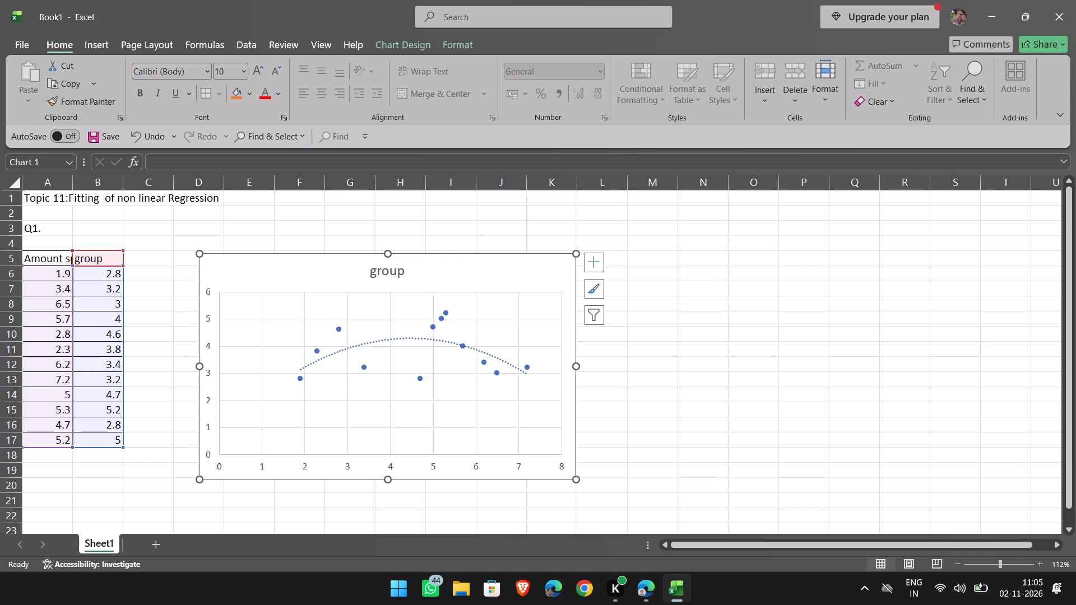
{"action": "left_click", "coordinate": [728, 244]}
Enter the question label "Q2." in cell A21, below the data table and chart.
{"action": "scroll", "coordinate": [728, 244], "scroll_direction": "down", "scroll_amount": 3}
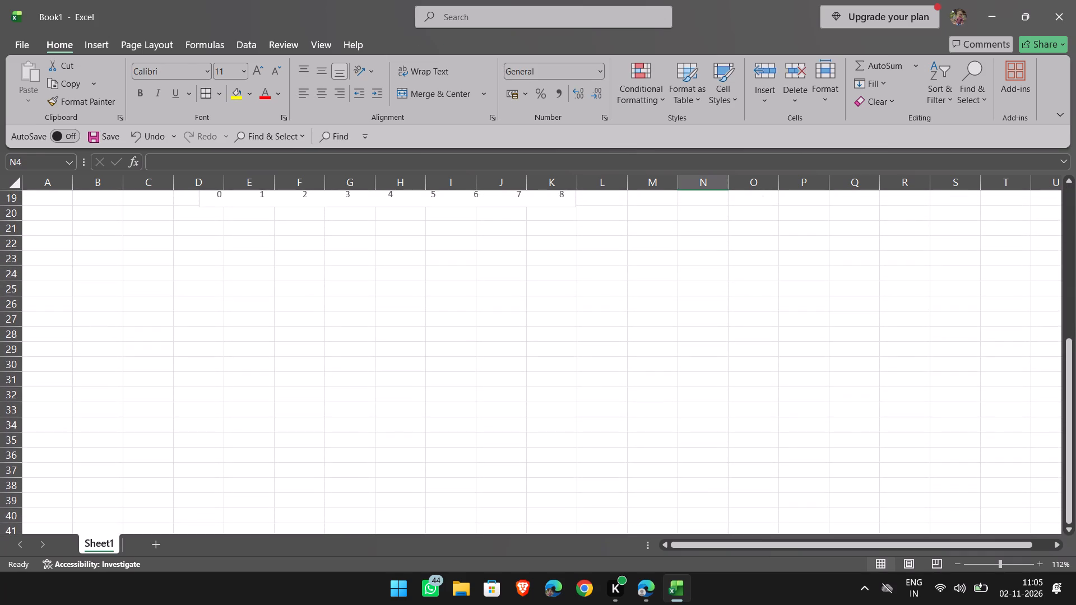
{"action": "scroll", "coordinate": [271, 243], "scroll_direction": "up", "scroll_amount": 1}
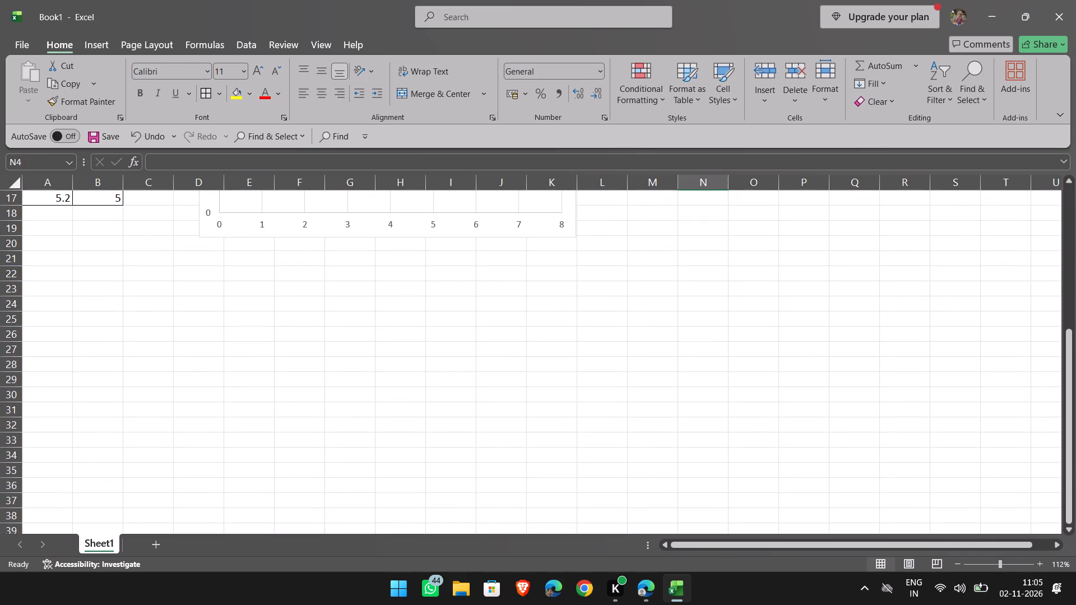
{"action": "left_click", "coordinate": [45, 263]}
{"action": "type", "text": "Q2"}
{"action": "key", "text": "period"}
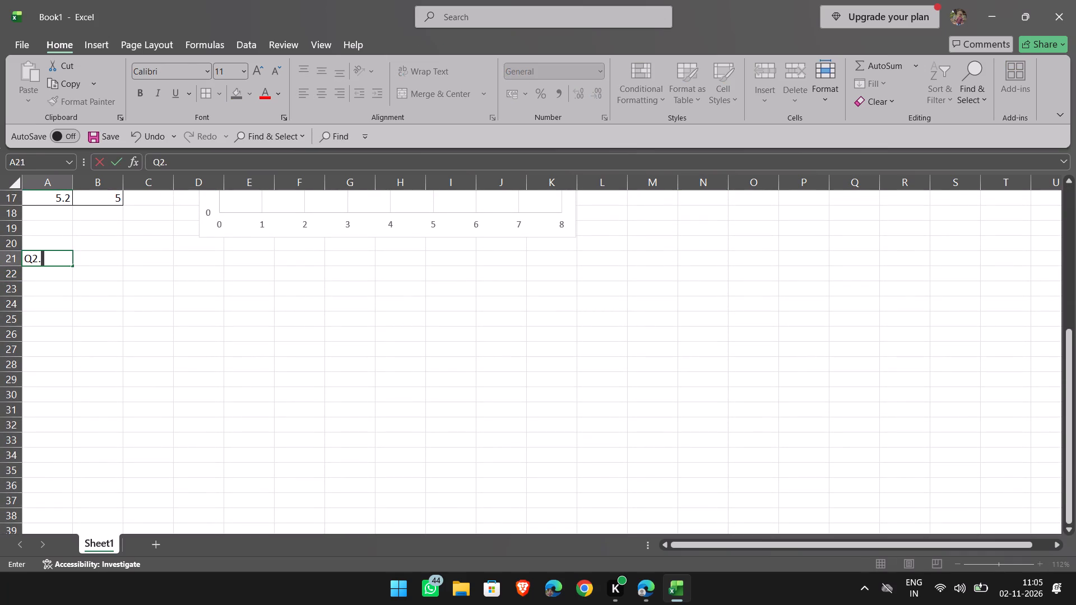
{"action": "key", "text": "Down"}
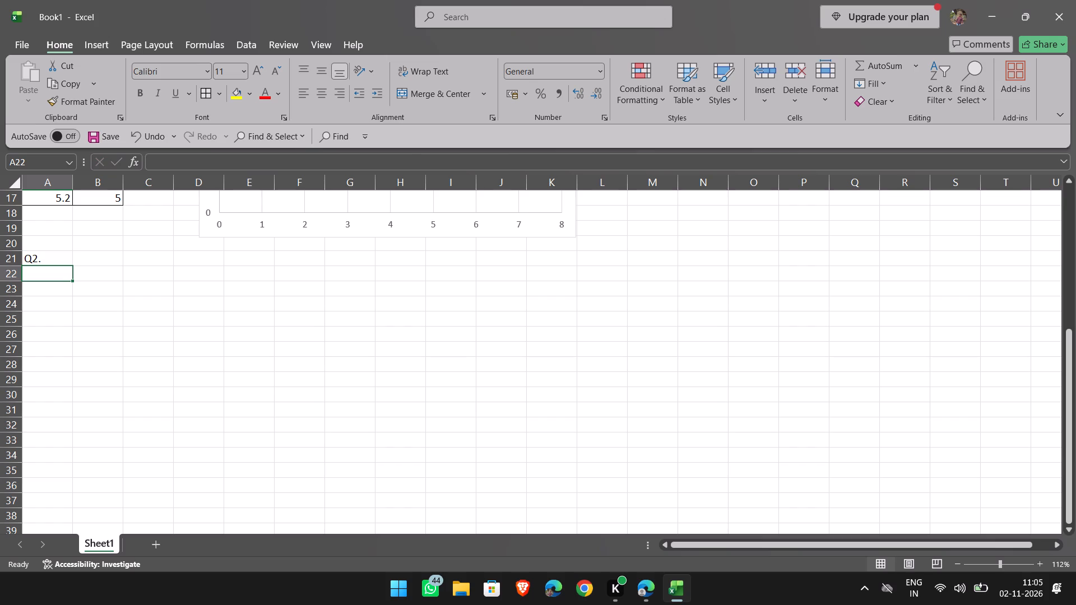
Make the Topic 11 heading in cell A1 bold.
{"action": "scroll", "coordinate": [45, 263], "scroll_direction": "down", "scroll_amount": 2}
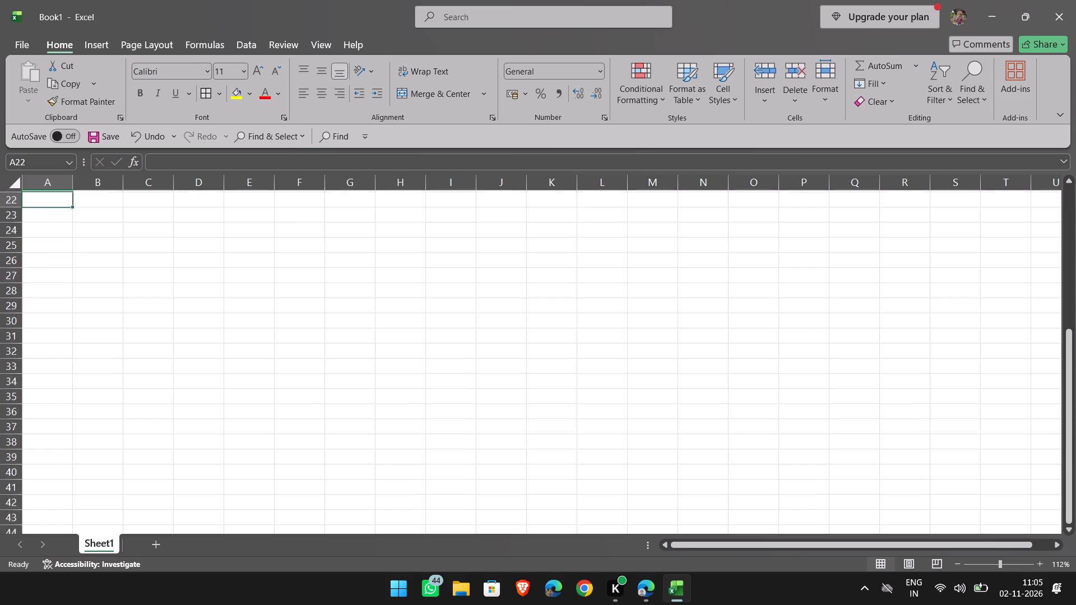
{"action": "scroll", "coordinate": [45, 263], "scroll_direction": "down", "scroll_amount": 2}
{"action": "scroll", "coordinate": [45, 263], "scroll_direction": "up", "scroll_amount": 8}
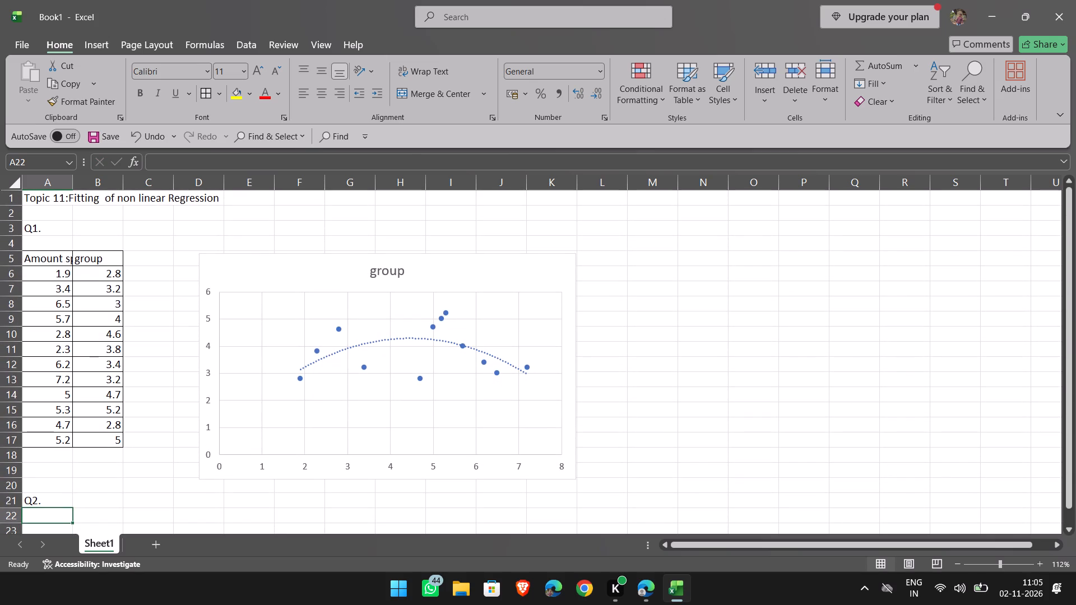
{"action": "left_click", "coordinate": [30, 200]}
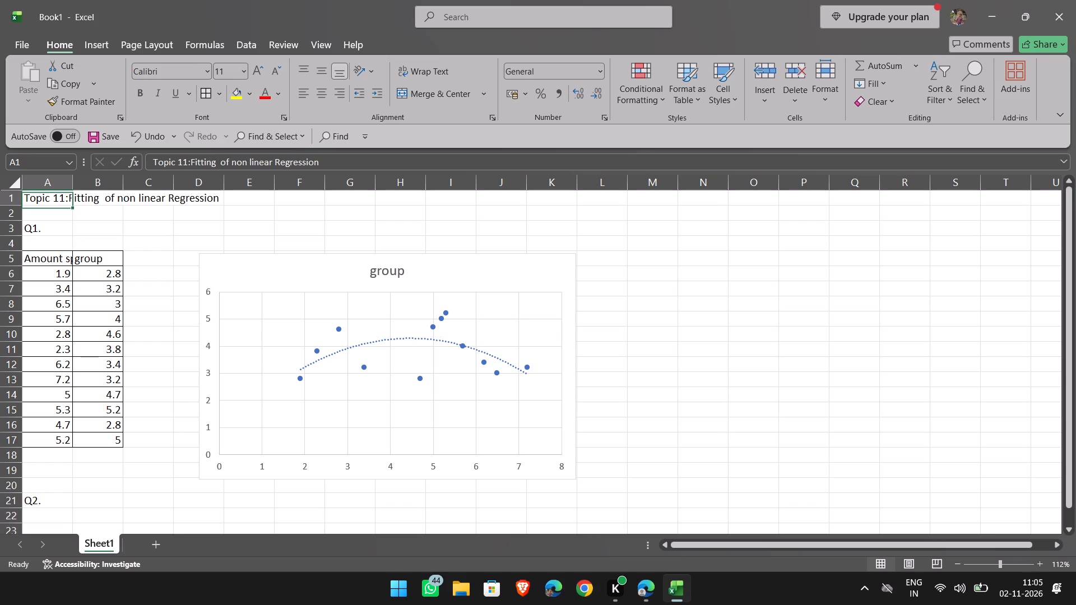
{"action": "key", "text": "ctrl+a"}
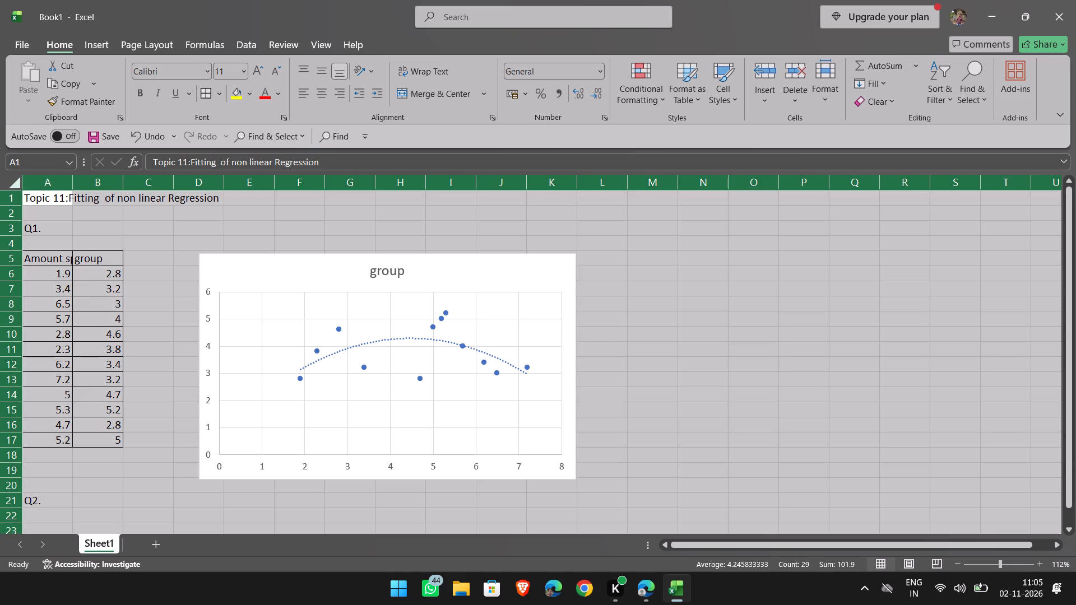
{"action": "left_click", "coordinate": [638, 267]}
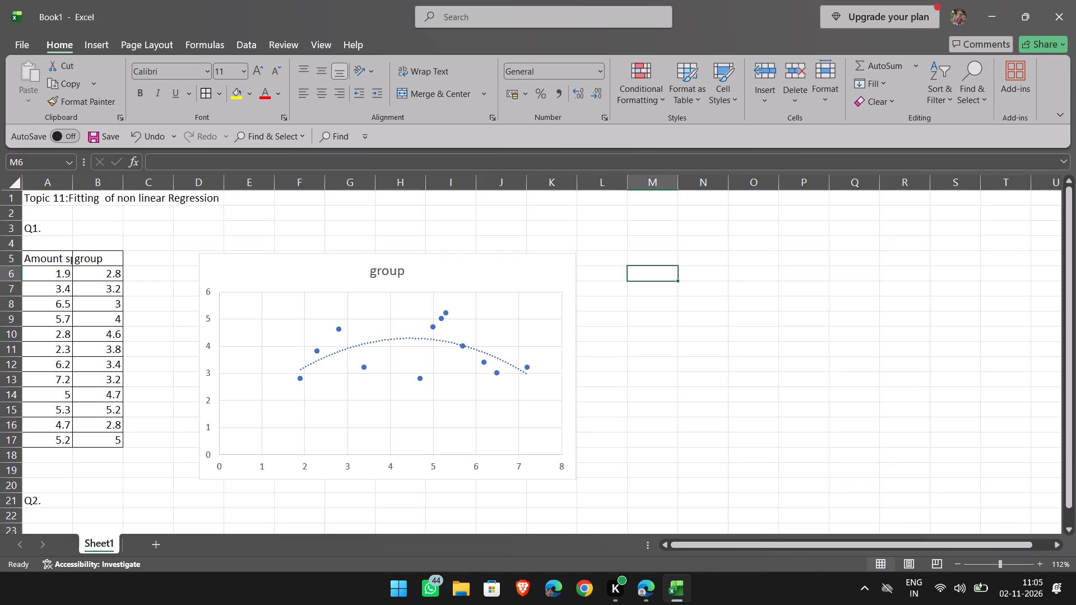
{"action": "left_click", "coordinate": [59, 199]}
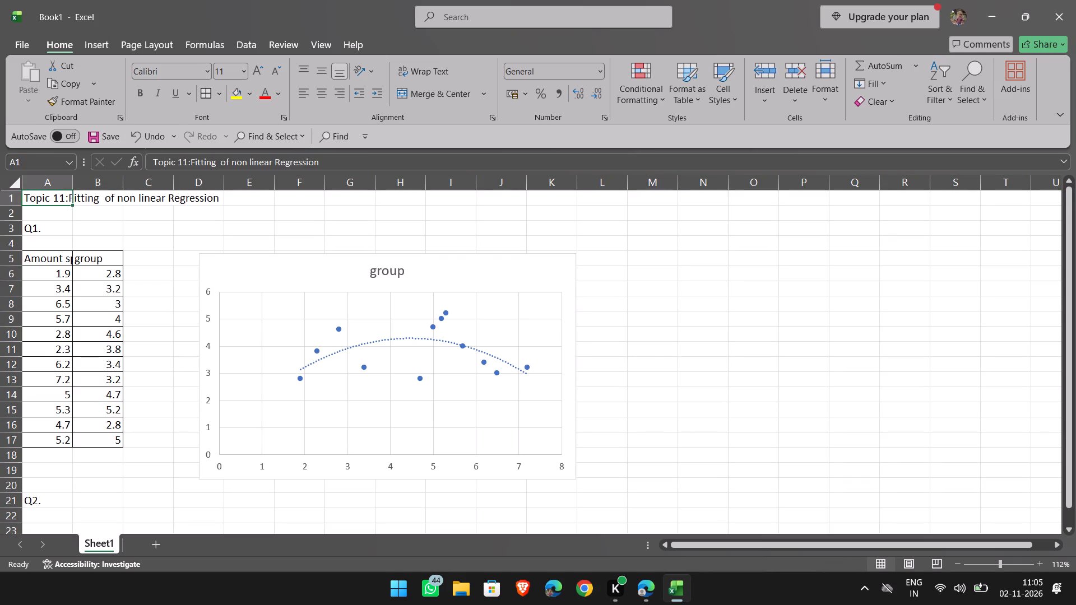
{"action": "key", "text": "ctrl+a"}
{"action": "left_click", "coordinate": [59, 199]}
{"action": "left_click", "coordinate": [78, 202]}
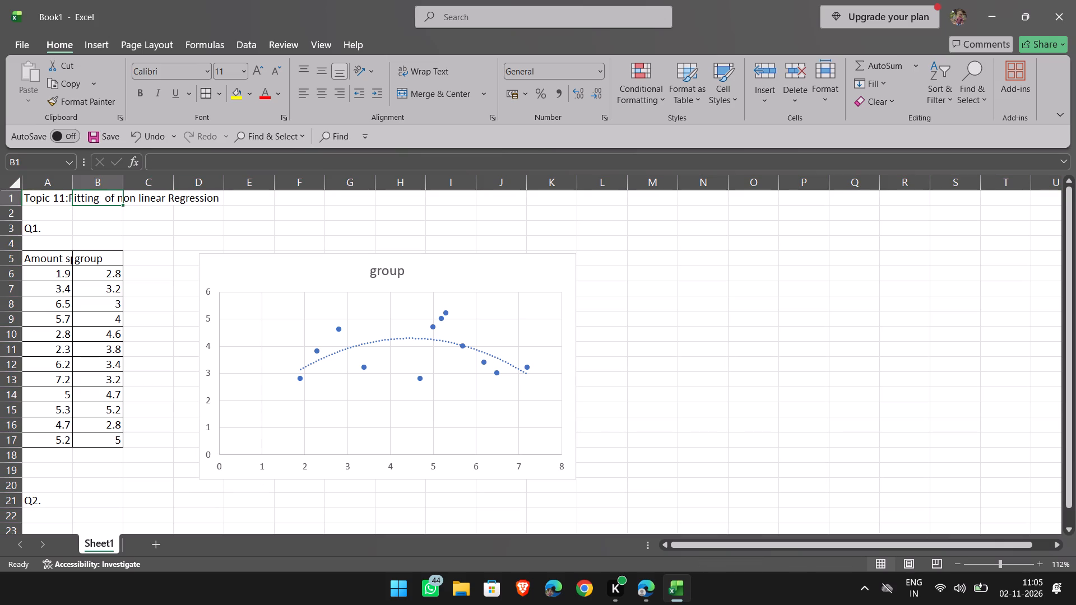
{"action": "left_click", "coordinate": [32, 195]}
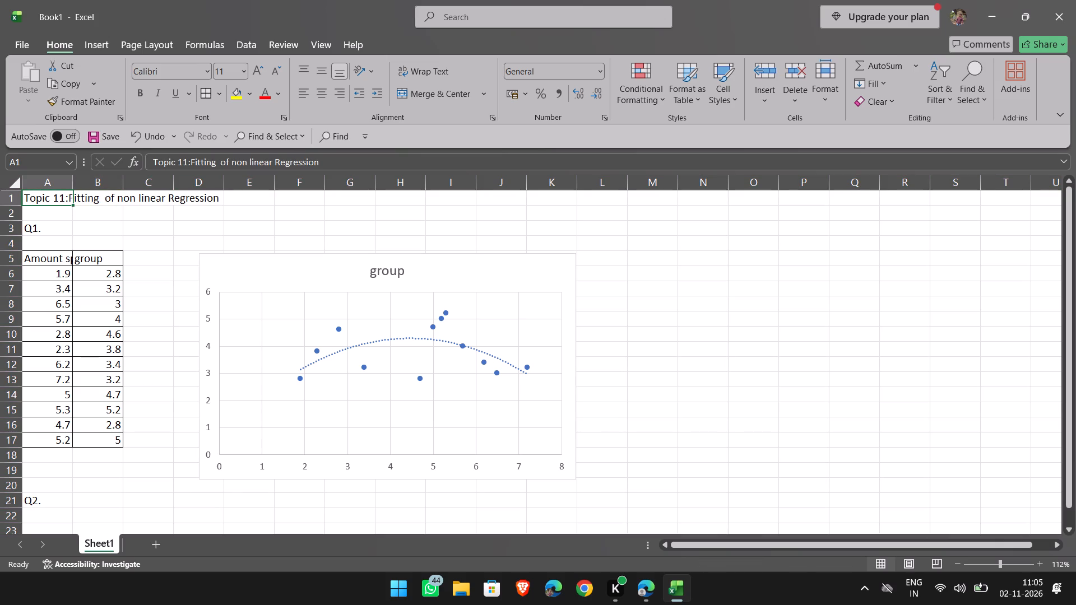
{"action": "key", "text": "ctrl+b"}
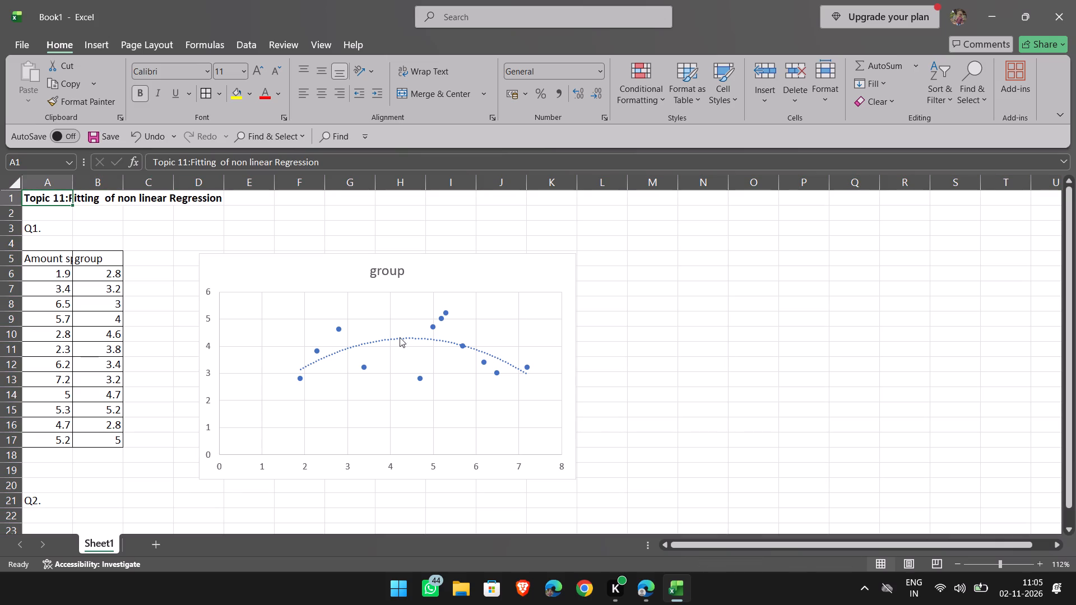
{"action": "left_click", "coordinate": [628, 292]}
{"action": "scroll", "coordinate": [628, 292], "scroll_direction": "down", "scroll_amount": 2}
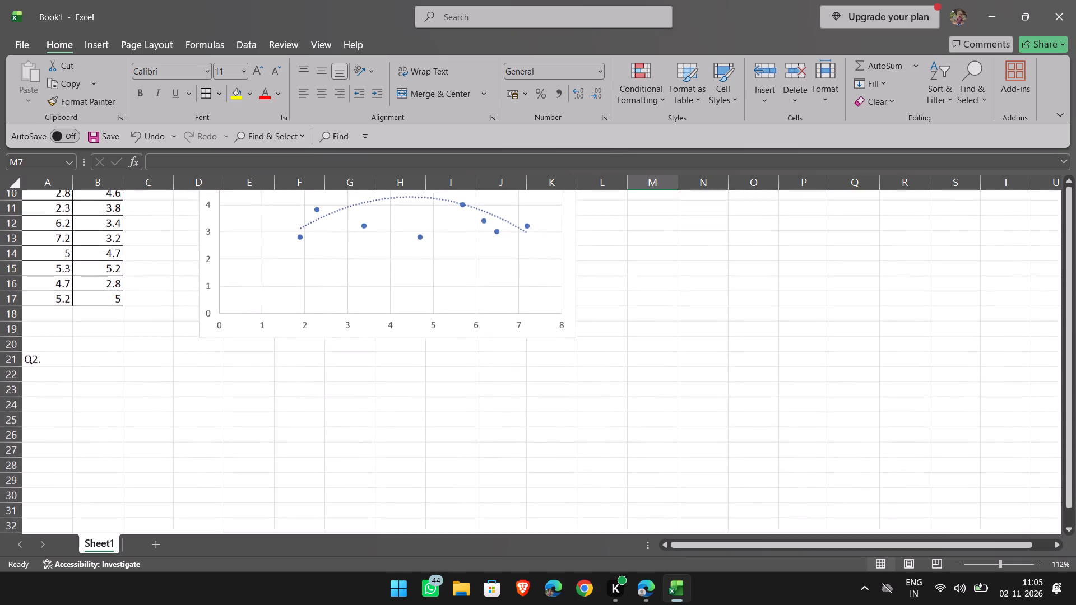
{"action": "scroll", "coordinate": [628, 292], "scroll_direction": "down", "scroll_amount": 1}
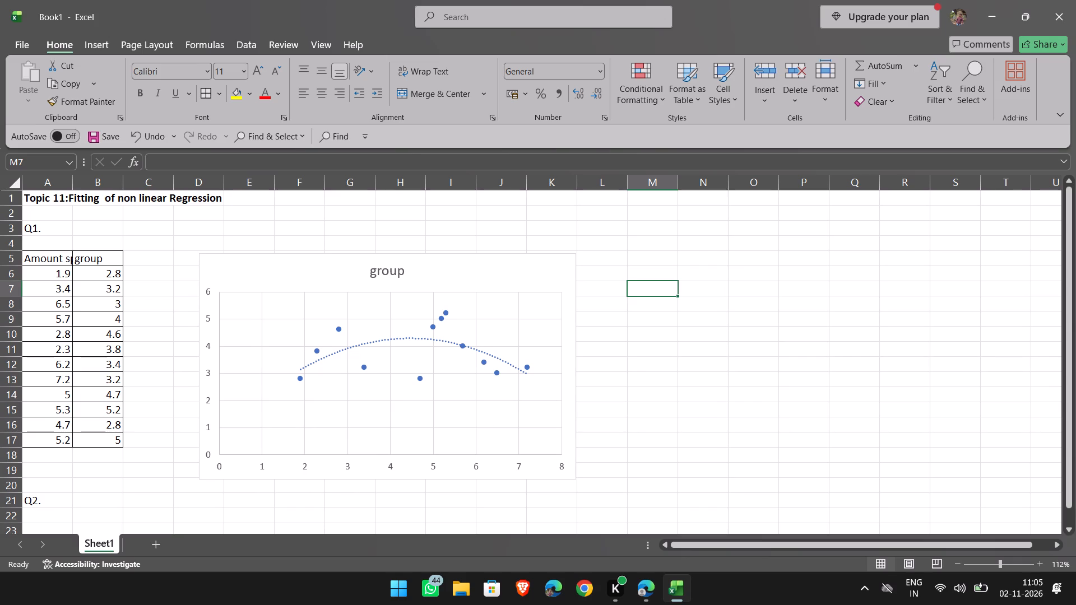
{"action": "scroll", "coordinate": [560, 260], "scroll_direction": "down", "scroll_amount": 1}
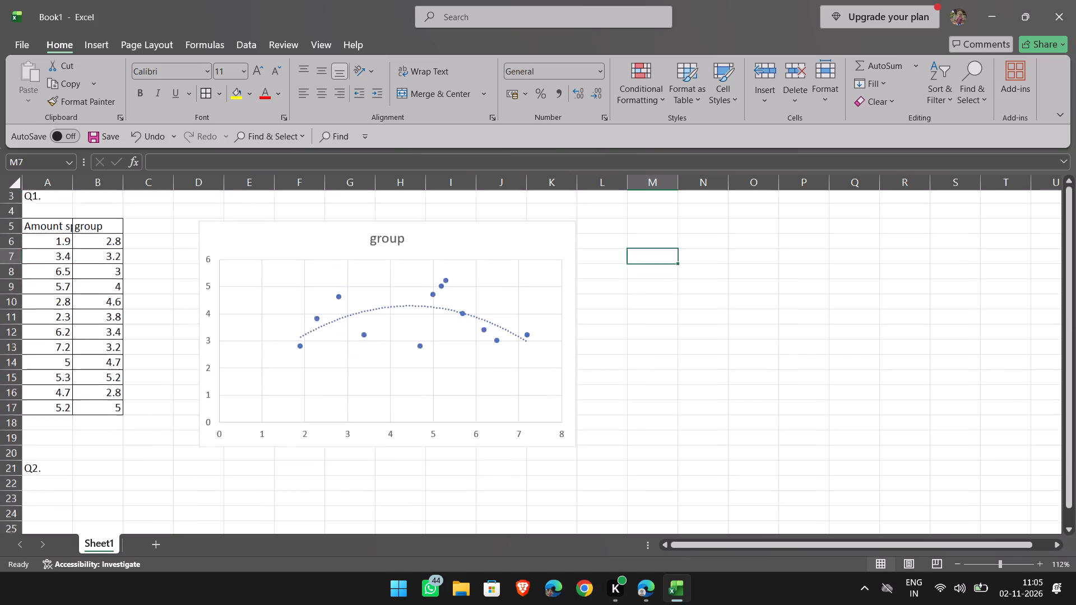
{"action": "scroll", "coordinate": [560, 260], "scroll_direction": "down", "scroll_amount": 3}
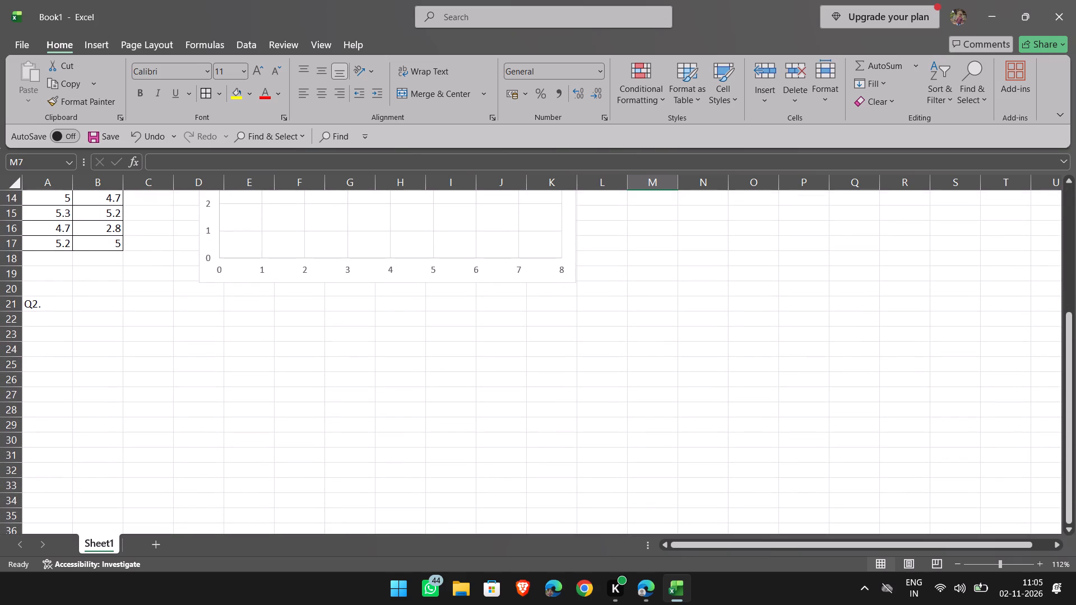
Enter the column heading "age of part" in cell A23, below the Q2 label.
{"action": "left_click", "coordinate": [64, 332]}
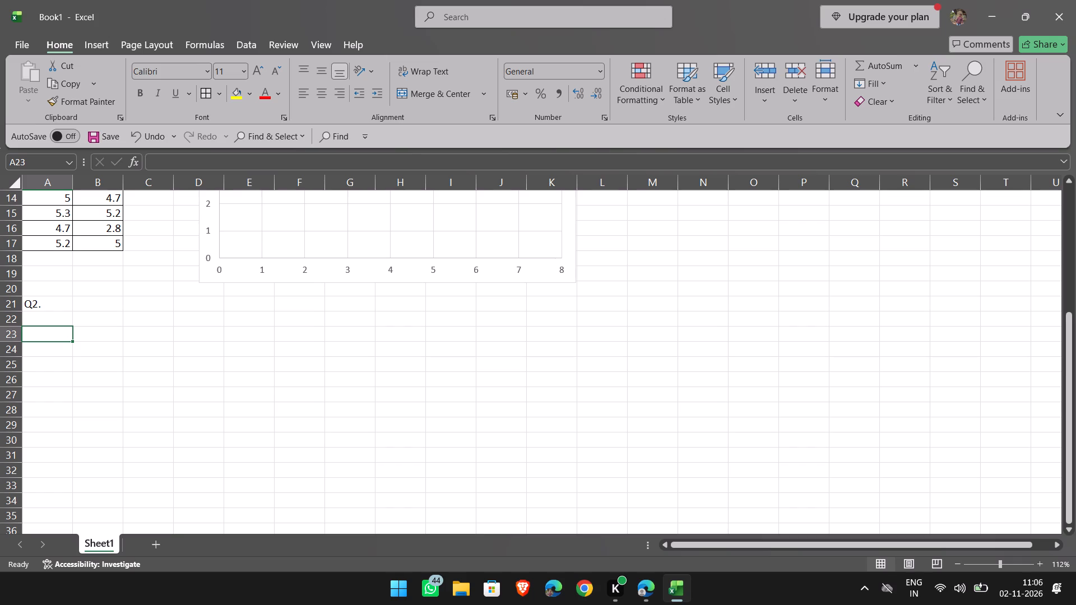
{"action": "type", "text": "age of part"}
{"action": "key", "text": "space"}
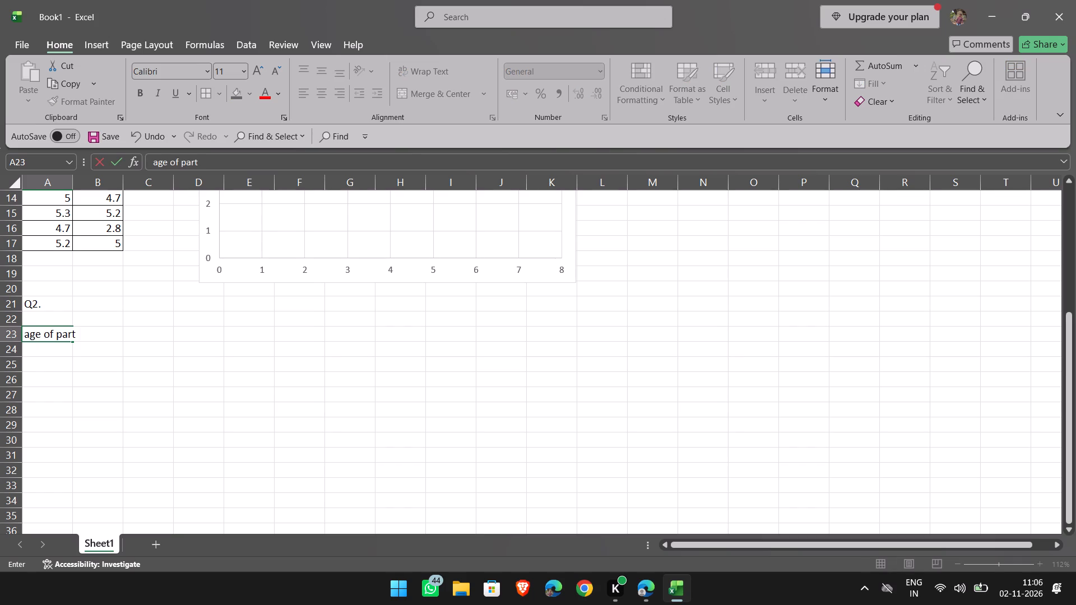
{"action": "key", "text": "Down"}
Enter the part ages 40, 65, 90, 5, 30, 10, 80, 85, 70 and 25 down cells A24:A33.
{"action": "type", "text": "40"}
{"action": "key", "text": "Down"}
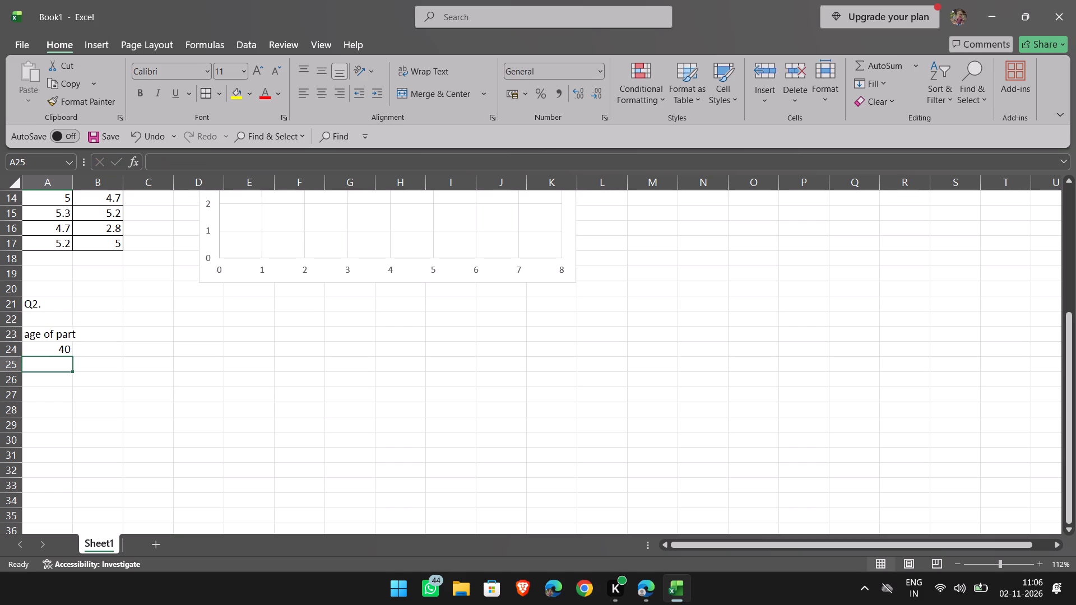
{"action": "type", "text": "65"}
{"action": "key", "text": "Down"}
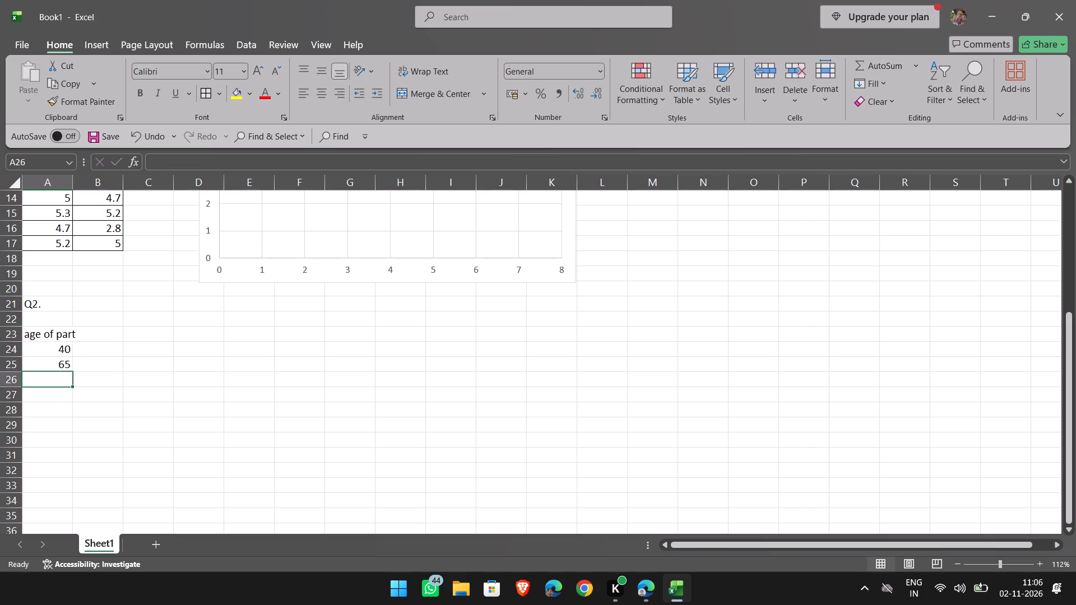
{"action": "type", "text": "90"}
{"action": "key", "text": "Down"}
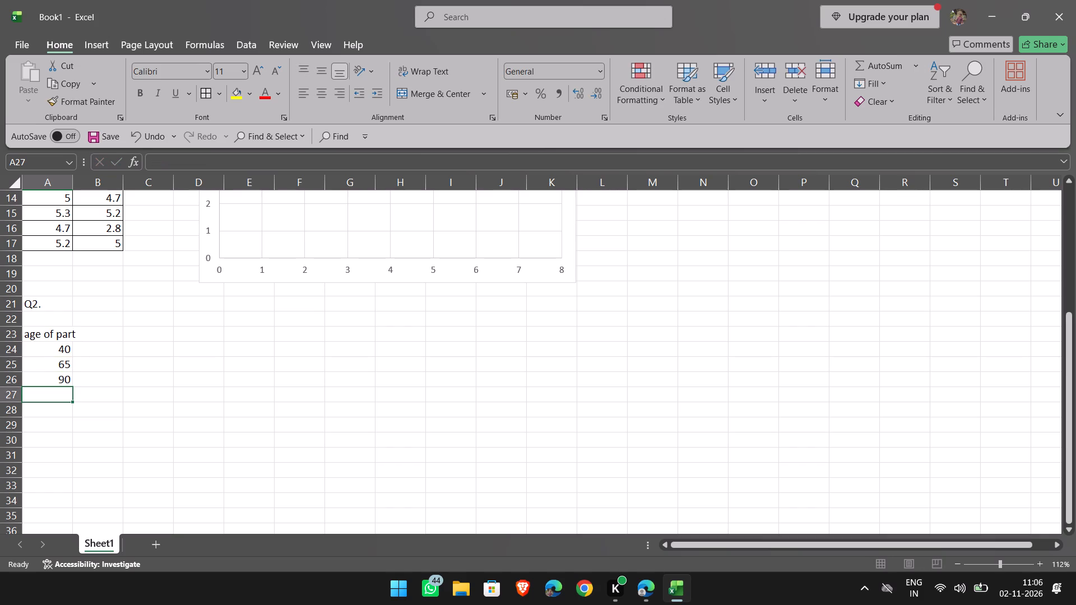
{"action": "key", "text": "5"}
{"action": "key", "text": "Down"}
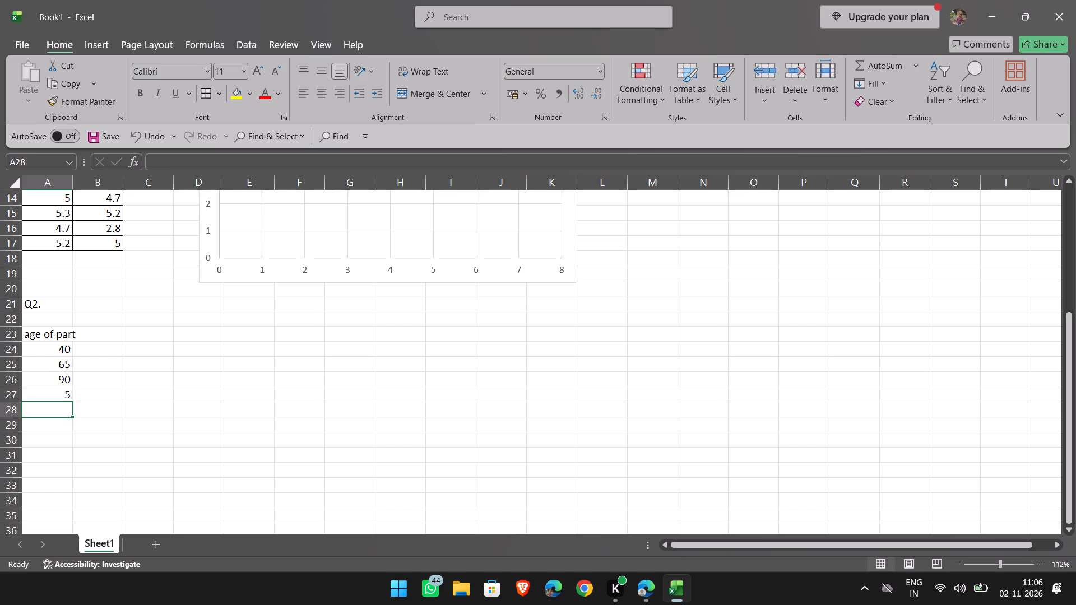
{"action": "type", "text": "30"}
{"action": "key", "text": "Down"}
{"action": "type", "text": "10"}
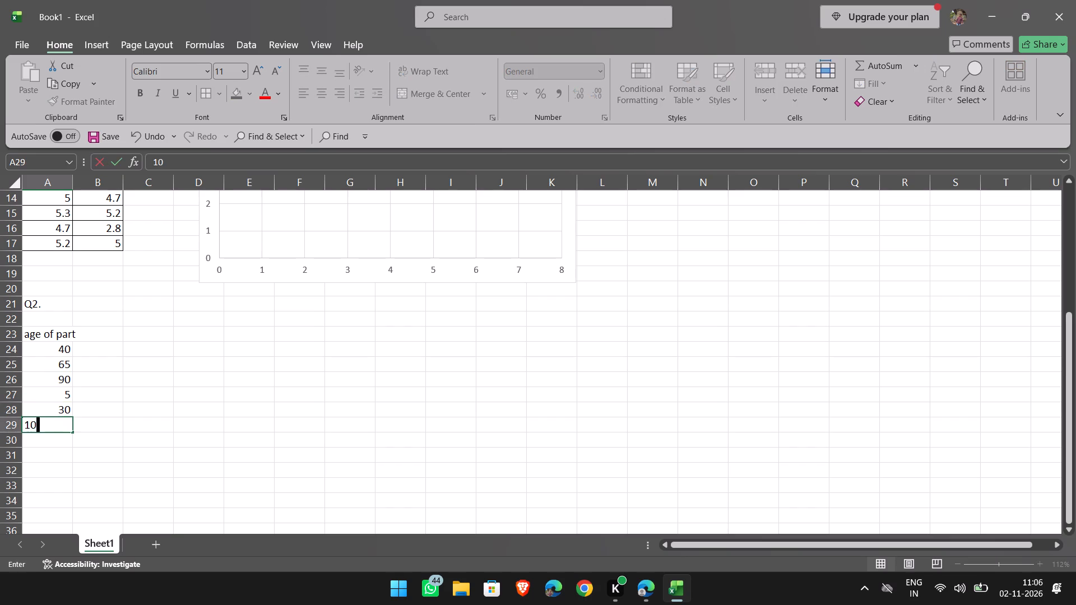
{"action": "key", "text": "Down"}
{"action": "type", "text": "80"}
{"action": "key", "text": "Down"}
{"action": "type", "text": "85"}
{"action": "key", "text": "Down"}
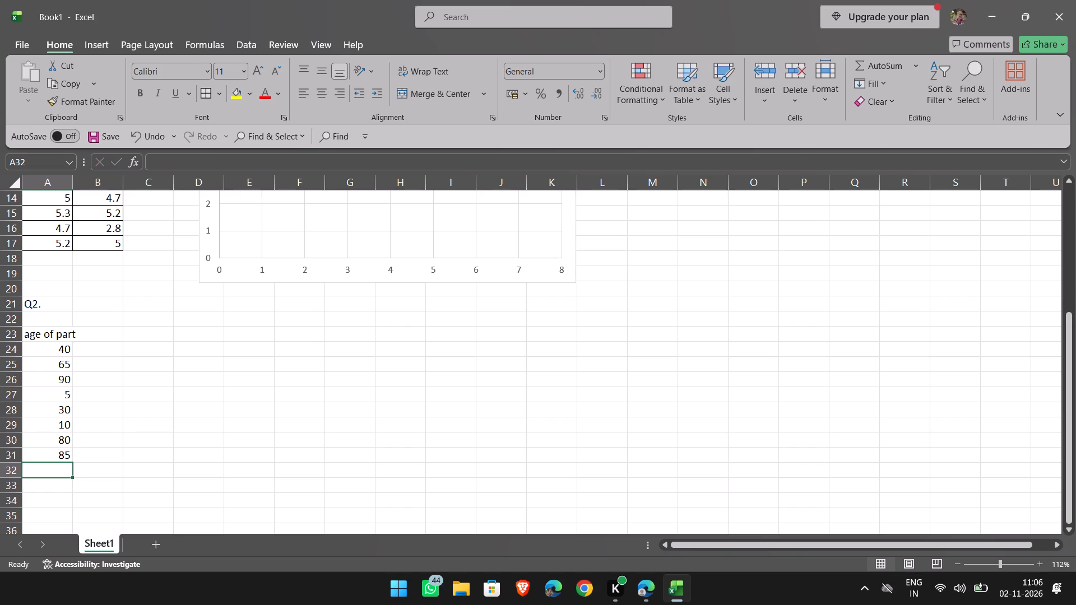
{"action": "type", "text": "70"}
{"action": "key", "text": "Down"}
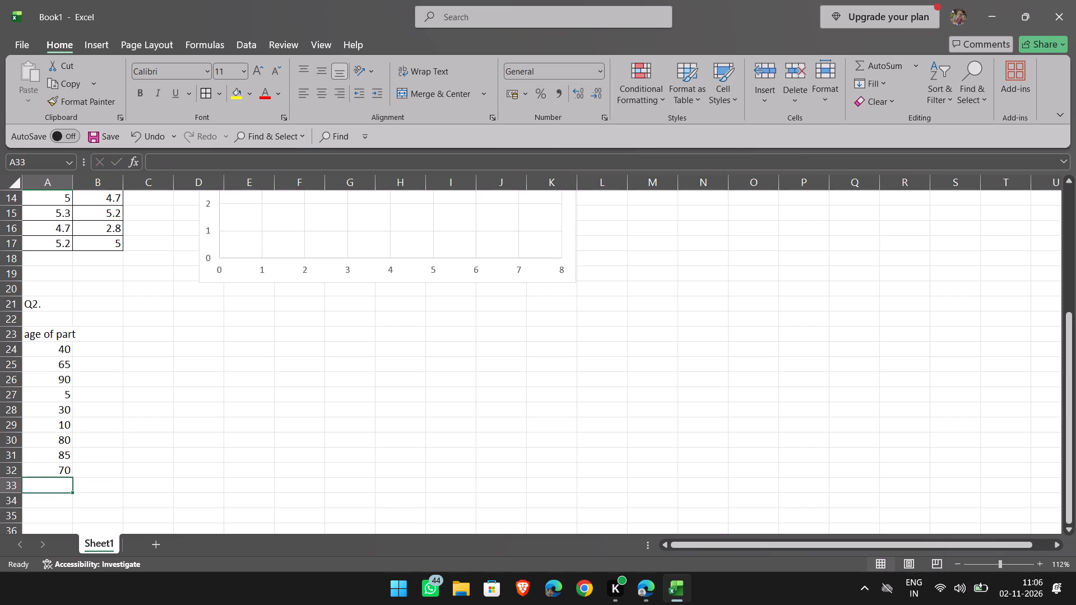
{"action": "type", "text": "25"}
{"action": "key", "text": "Down"}
Enter the column heading "Remaing Life" in cell B23, beside the age of part heading.
{"action": "key", "text": "Right"}
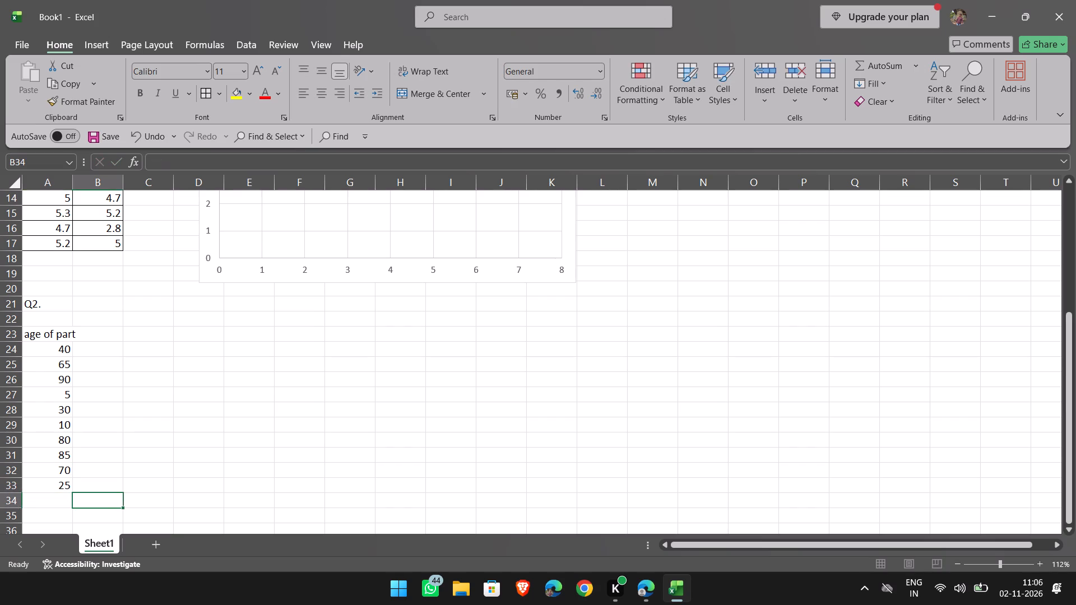
{"action": "key", "text": "Up"}
{"action": "key", "text": "Up"}
{"action": "key", "text": "Up"}
{"action": "key", "text": "Up"}
{"action": "key", "text": "Up"}
{"action": "key", "text": "Up"}
{"action": "key", "text": "Up"}
{"action": "key", "text": "Up"}
{"action": "key", "text": "Up"}
{"action": "key", "text": "Up"}
{"action": "key", "text": "Up"}
{"action": "key", "text": "Up"}
{"action": "key", "text": "Up"}
{"action": "key", "text": "Down"}
{"action": "key", "text": "Down"}
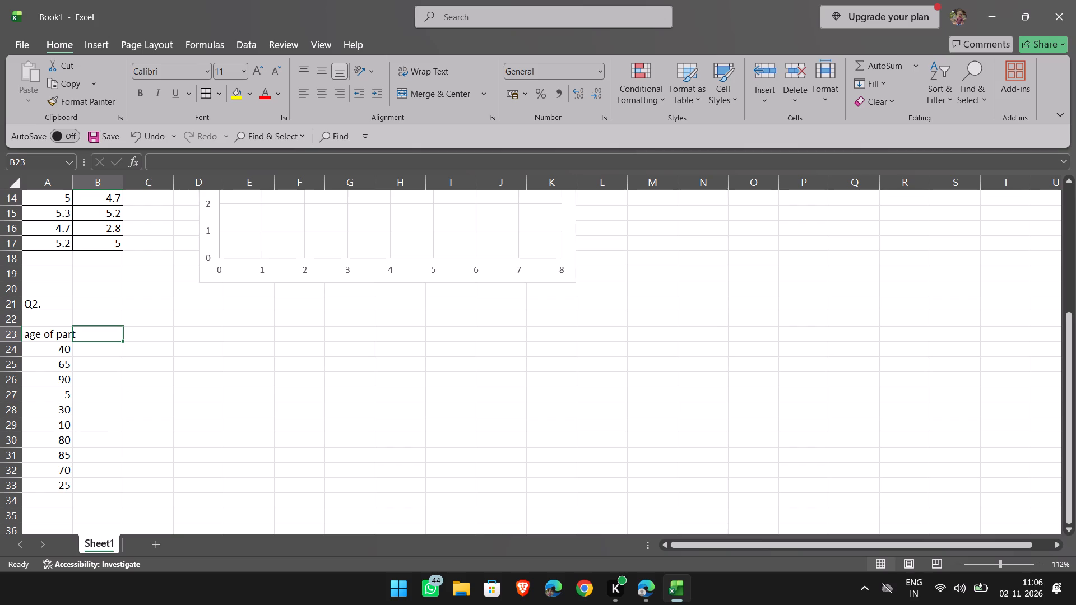
{"action": "key", "text": "shift+e"}
{"action": "key", "text": "BackSpace"}
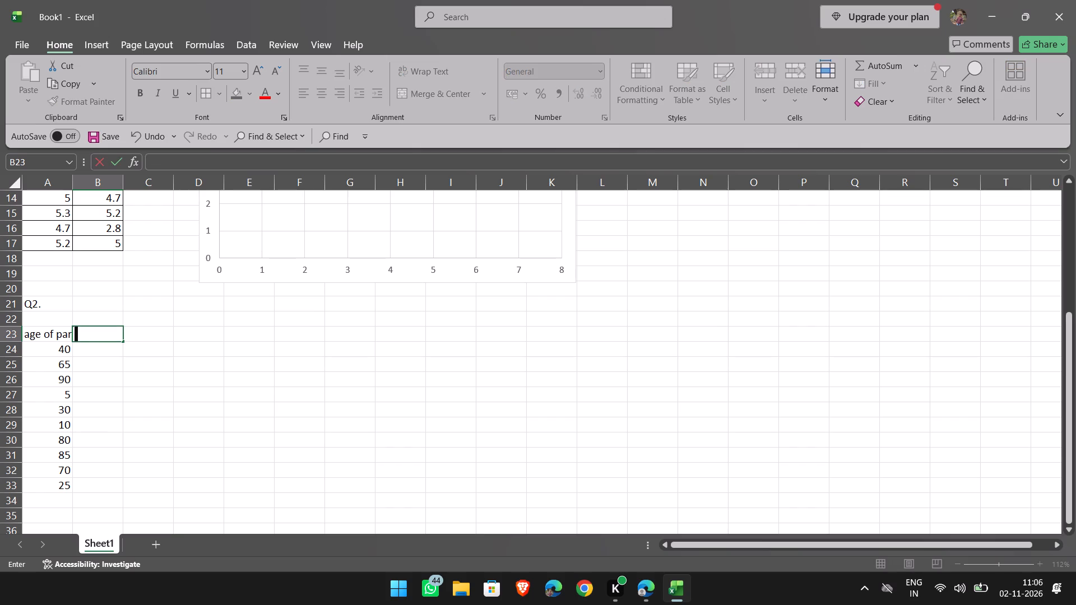
{"action": "type", "text": "Remaijng"}
{"action": "key", "text": "space"}
{"action": "key", "text": "BackSpace"}
{"action": "key", "text": "BackSpace"}
{"action": "key", "text": "BackSpace"}
{"action": "key", "text": "BackSpace"}
{"action": "type", "text": "ng"}
{"action": "key", "text": "space"}
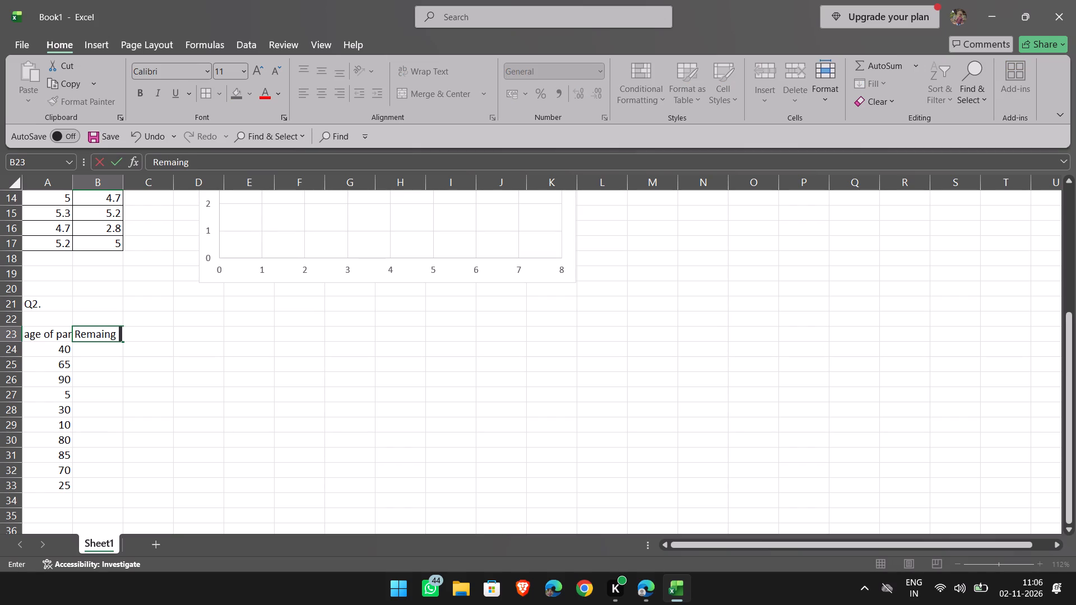
{"action": "type", "text": "Life"}
{"action": "key", "text": "Down"}
Enter the remaining life values 30, 20, 10, 80, 40, 65, 15, 15, 20 and 20 down cells B24:B33.
{"action": "type", "text": "30"}
{"action": "key", "text": "Down"}
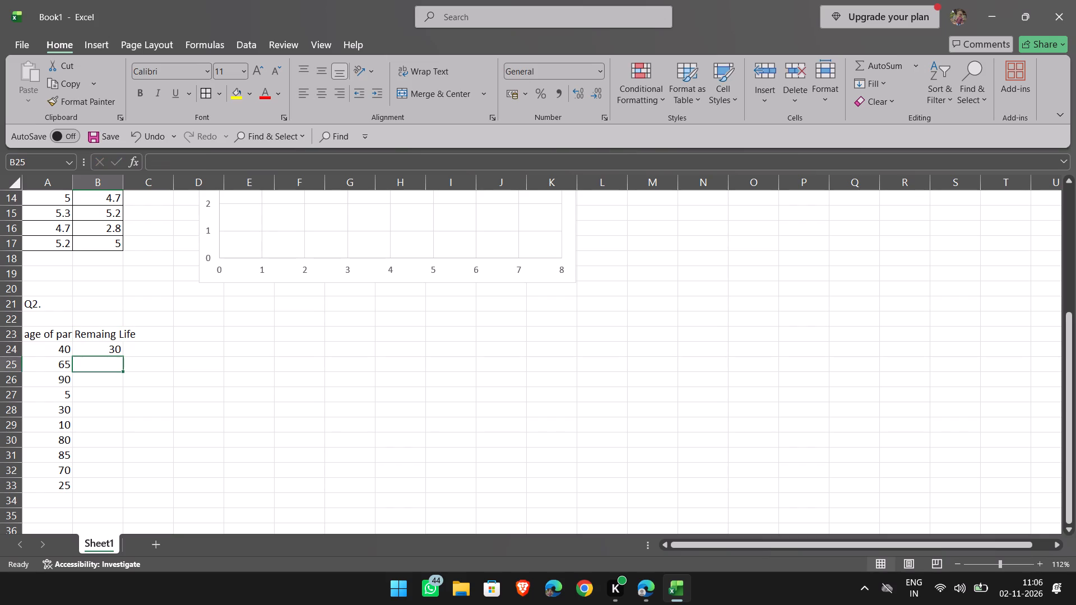
{"action": "type", "text": "20"}
{"action": "key", "text": "Down"}
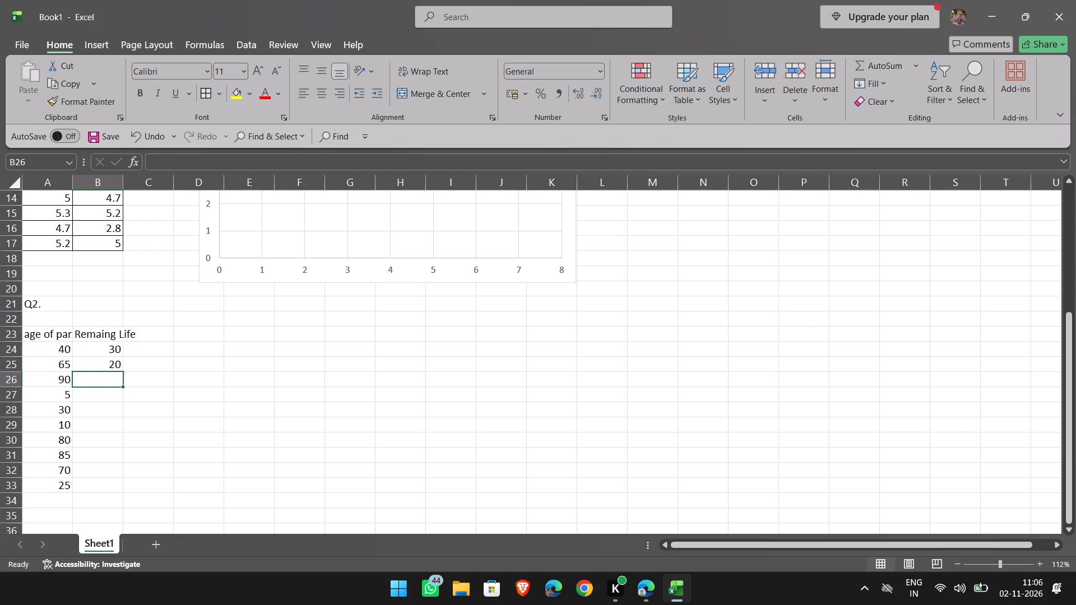
{"action": "type", "text": "10"}
{"action": "key", "text": "Down"}
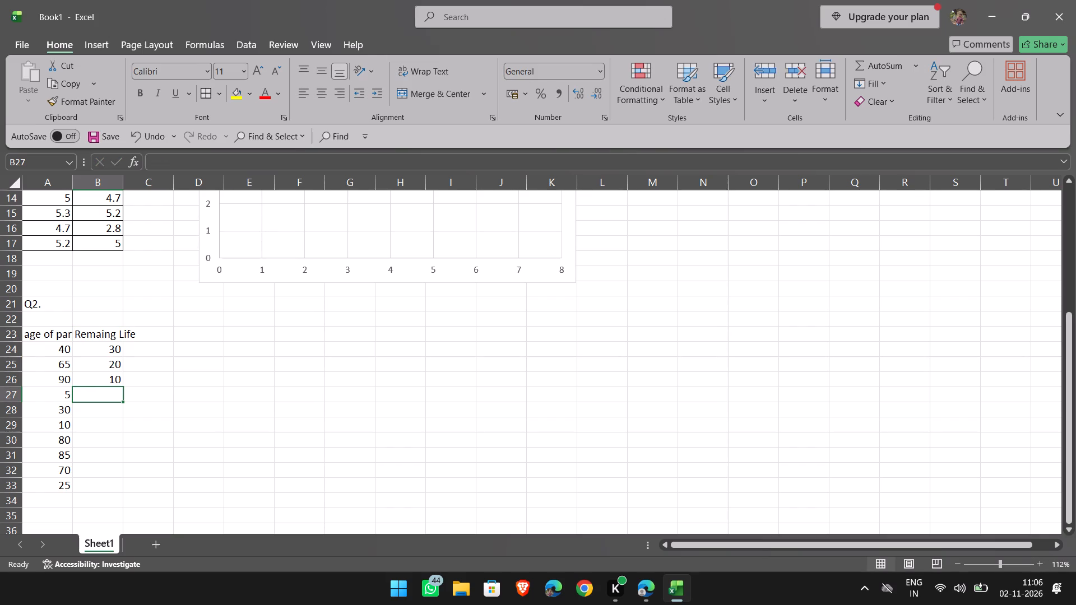
{"action": "type", "text": "80"}
{"action": "key", "text": "Down"}
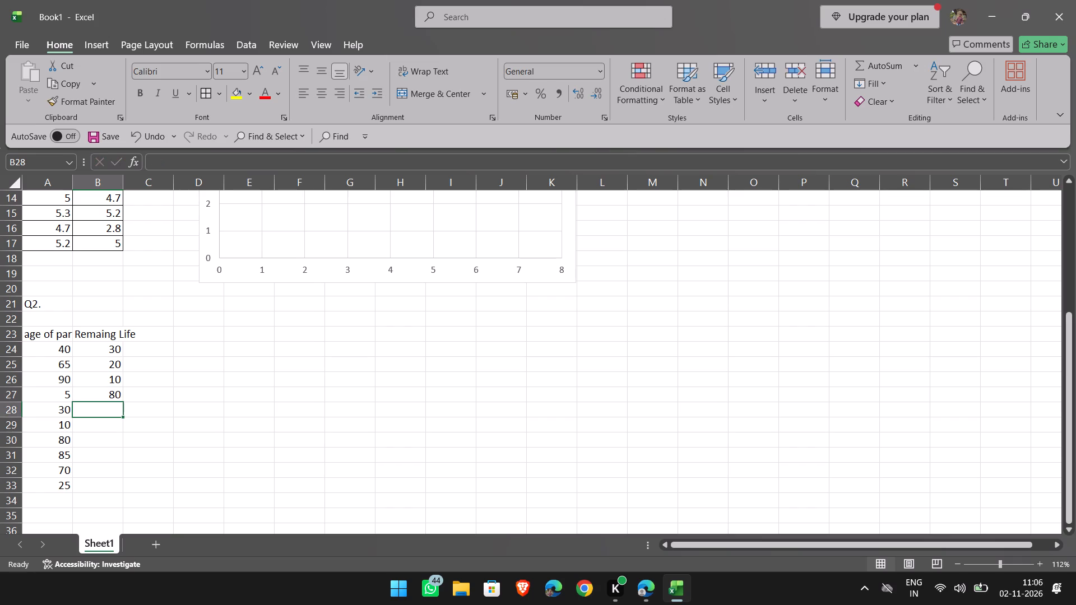
{"action": "type", "text": "40"}
{"action": "key", "text": "Down"}
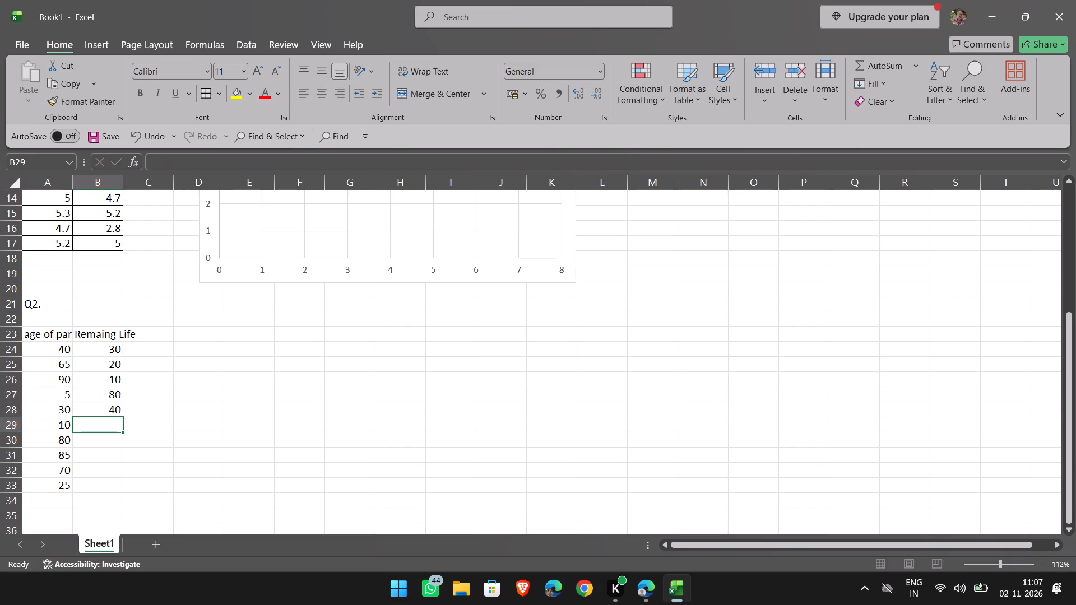
{"action": "type", "text": "65"}
{"action": "key", "text": "Down"}
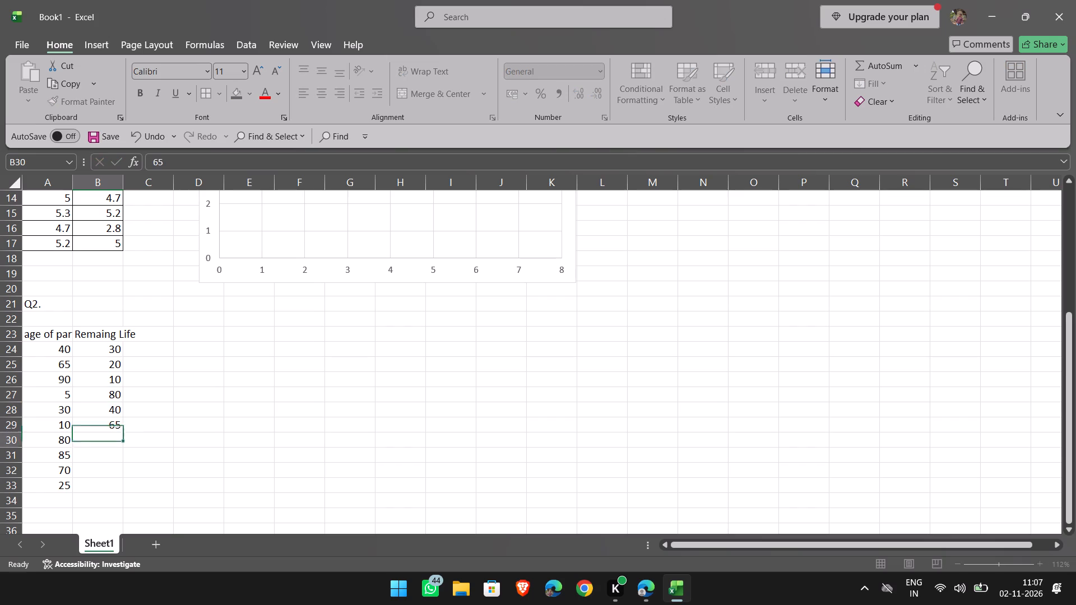
{"action": "type", "text": "15"}
{"action": "key", "text": "Down"}
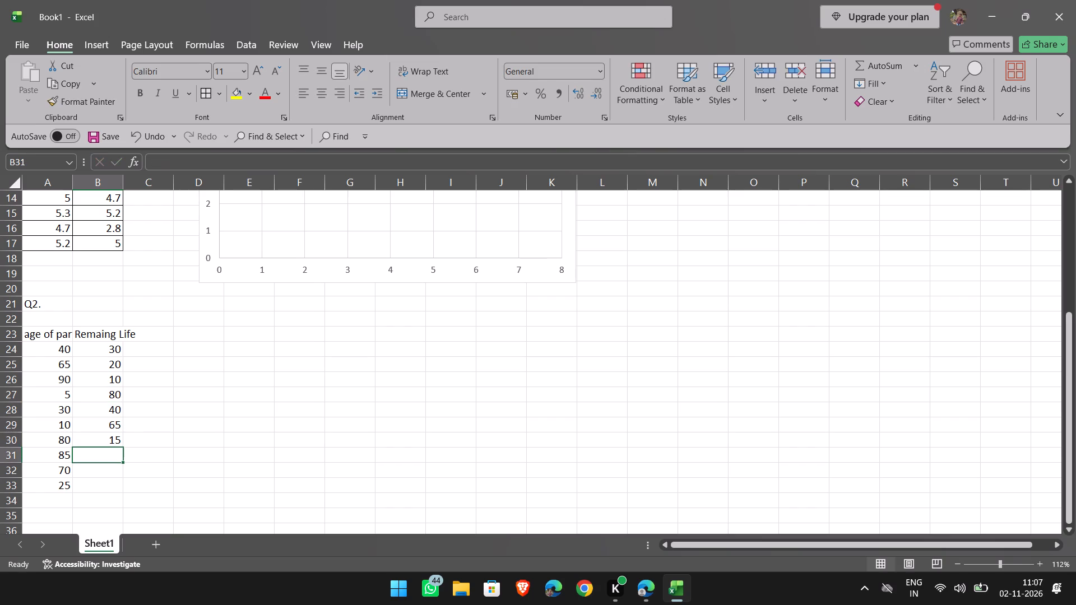
{"action": "type", "text": "15"}
{"action": "key", "text": "Down"}
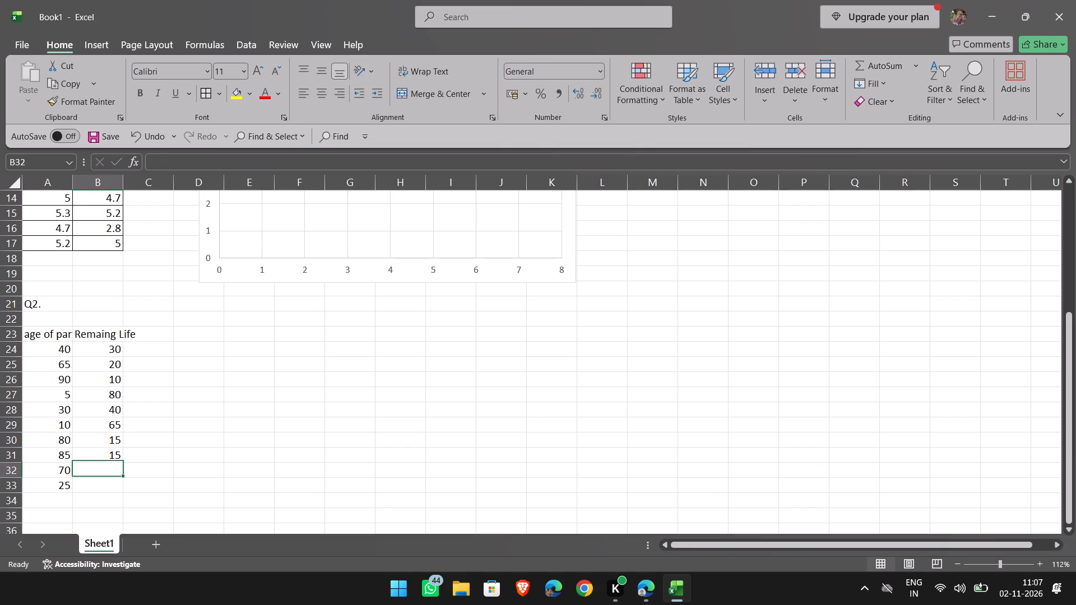
{"action": "type", "text": "20"}
{"action": "key", "text": "Down"}
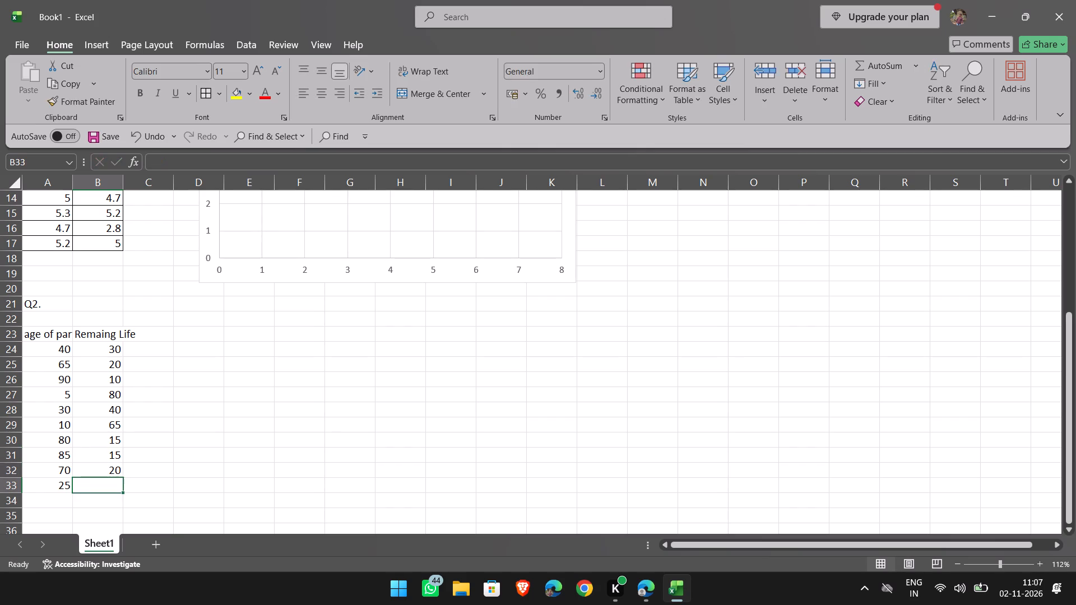
{"action": "type", "text": "20"}
{"action": "key", "text": "Right"}
Enter the power model equation "Y=a*x^b" as text in cell D23, beside the Q2 data table.
{"action": "key", "text": "Up"}
{"action": "key", "text": "Up"}
{"action": "key", "text": "Up"}
{"action": "key", "text": "Up"}
{"action": "key", "text": "Up"}
{"action": "key", "text": "Up"}
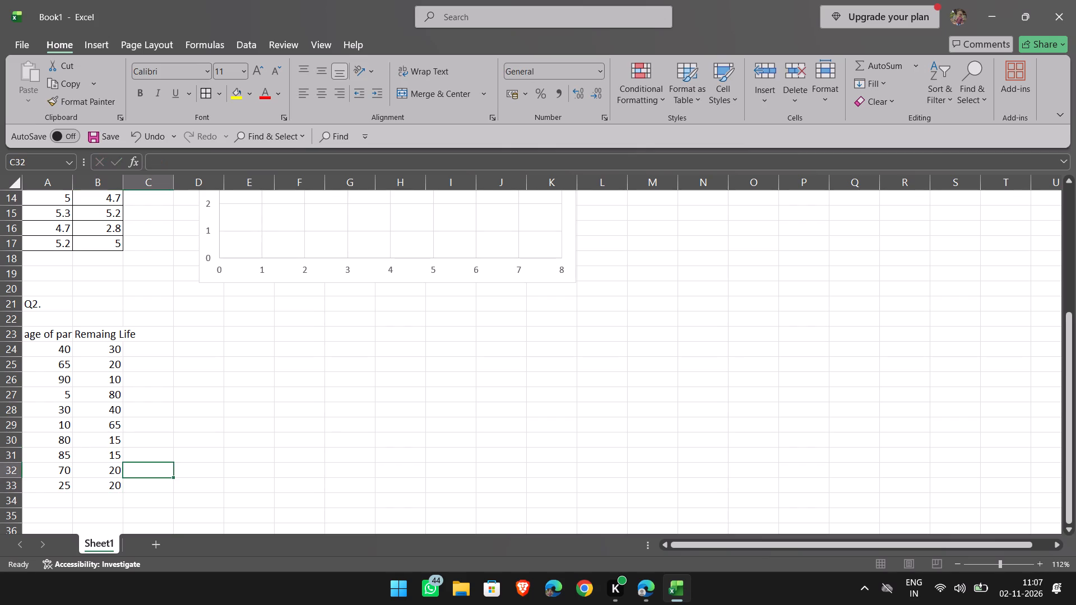
{"action": "key", "text": "Up"}
{"action": "key", "text": "Up"}
{"action": "key", "text": "Up"}
{"action": "key", "text": "Up"}
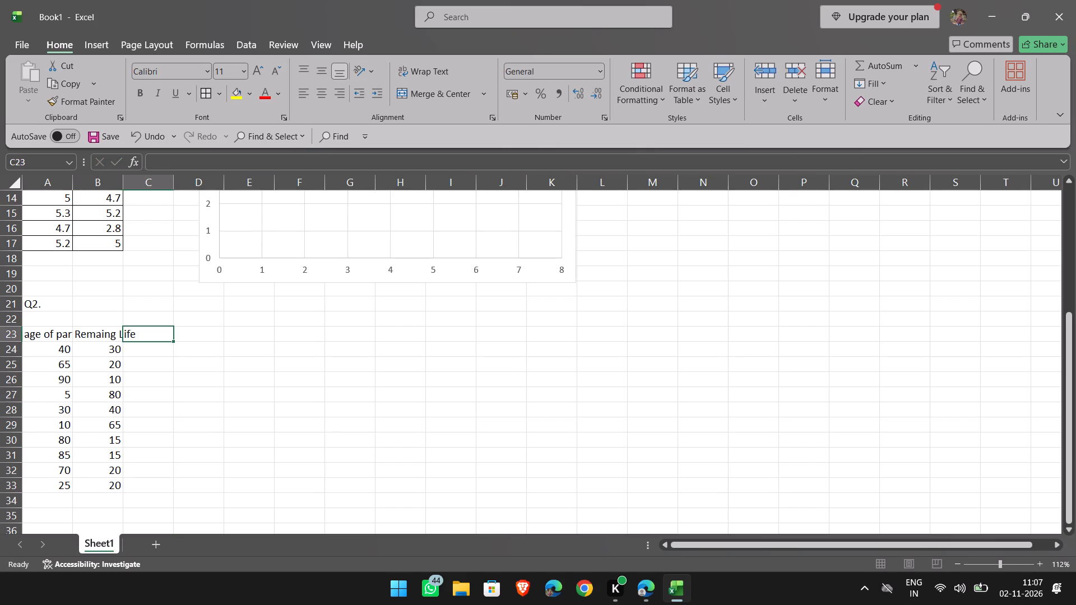
{"action": "key", "text": "Right"}
{"action": "key", "text": "Right"}
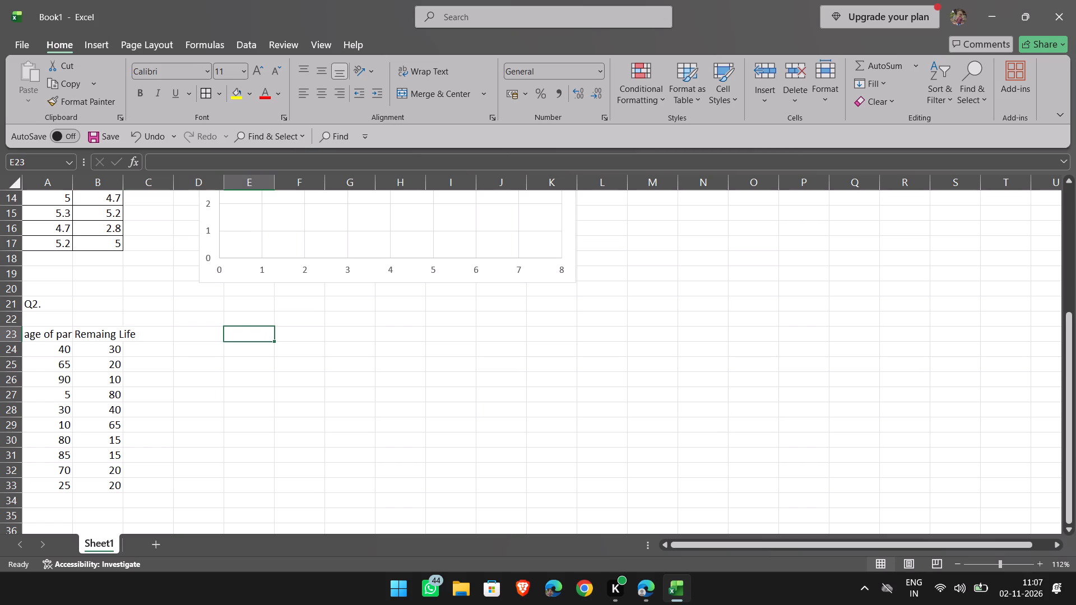
{"action": "key", "text": "Left"}
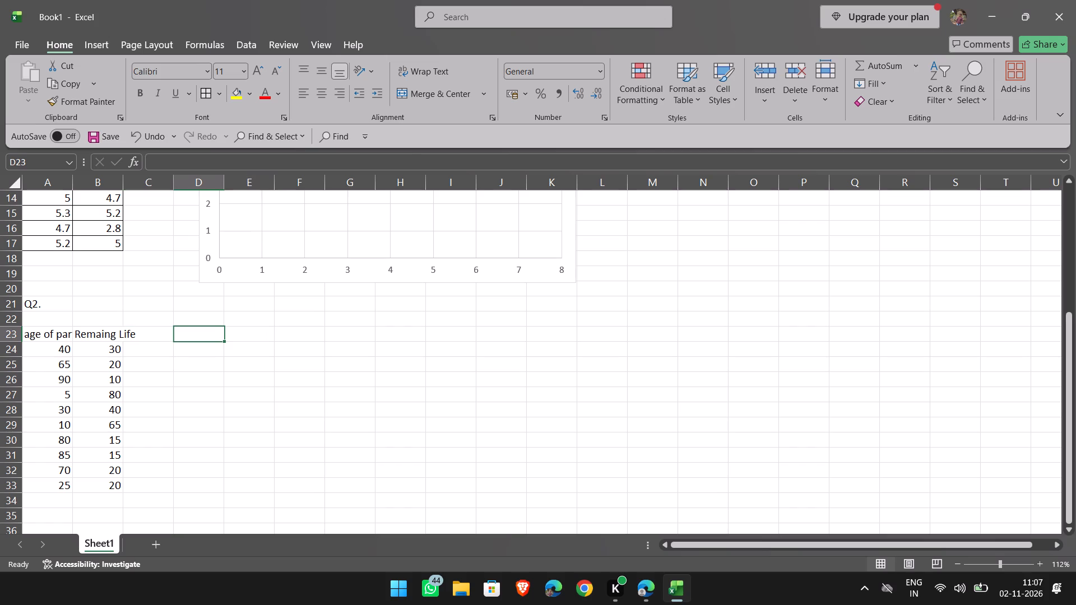
{"action": "key", "text": "shift+y"}
{"action": "key", "text": "equal"}
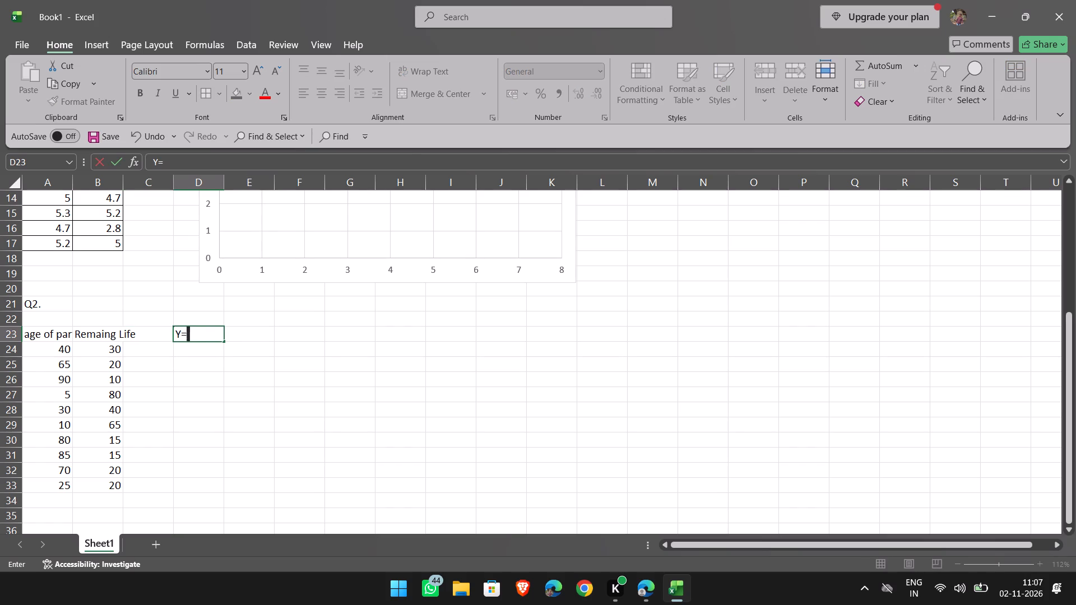
{"action": "key", "text": "a"}
{"action": "key", "text": "shift+asterisk"}
{"action": "key", "text": "x"}
{"action": "key", "text": "shift+asciicircum"}
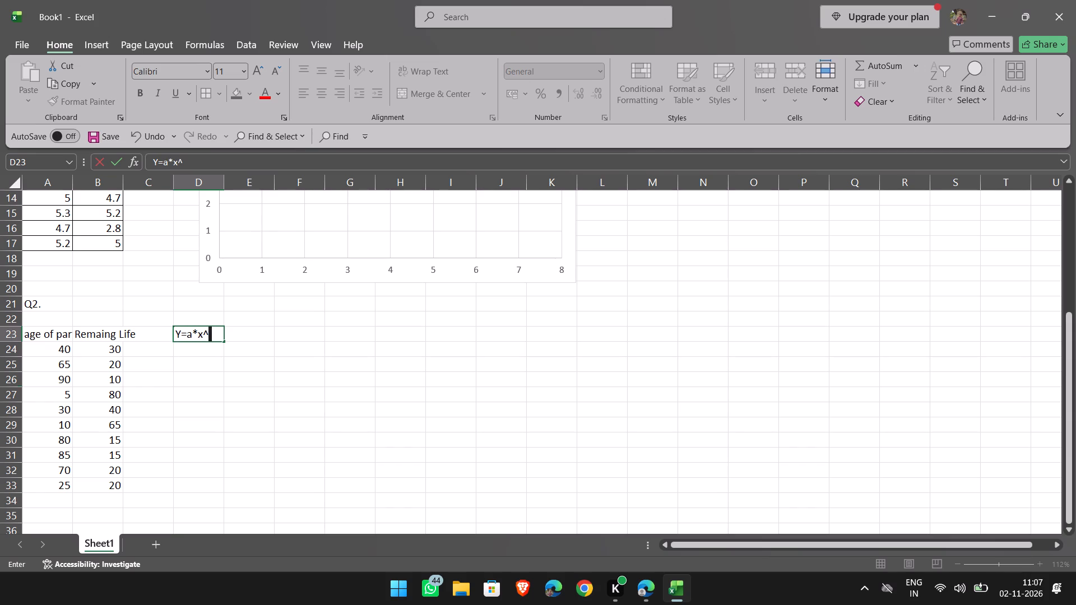
{"action": "key", "text": "b"}
{"action": "key", "text": "Down"}
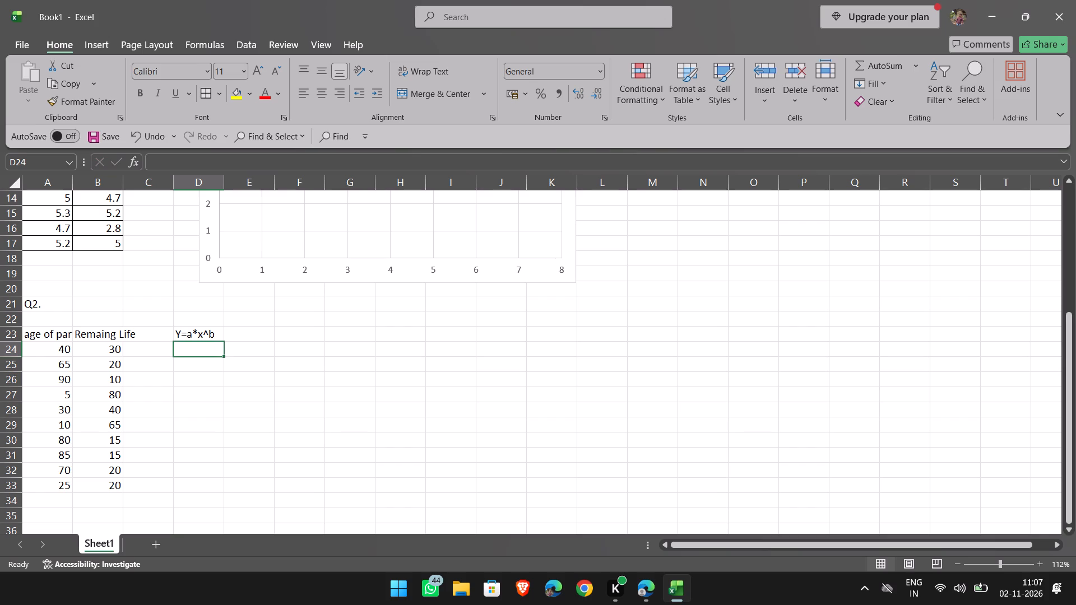
Insert a markers-only scatter chart of remaining life against age of part from the Q2 data in A23:B33.
{"action": "left_click", "coordinate": [56, 348]}
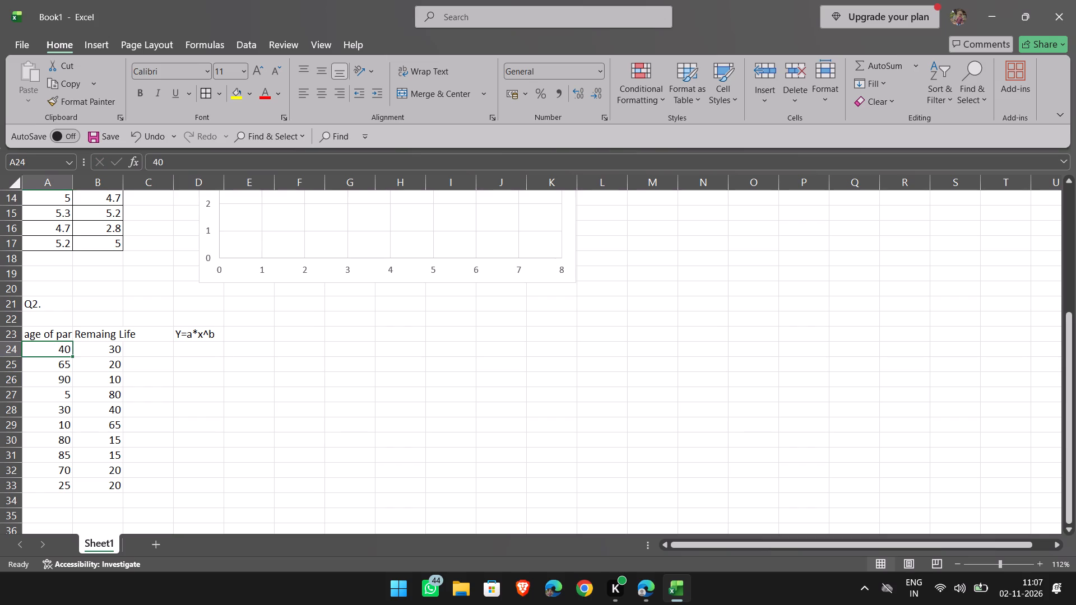
{"action": "key", "text": "ctrl+a"}
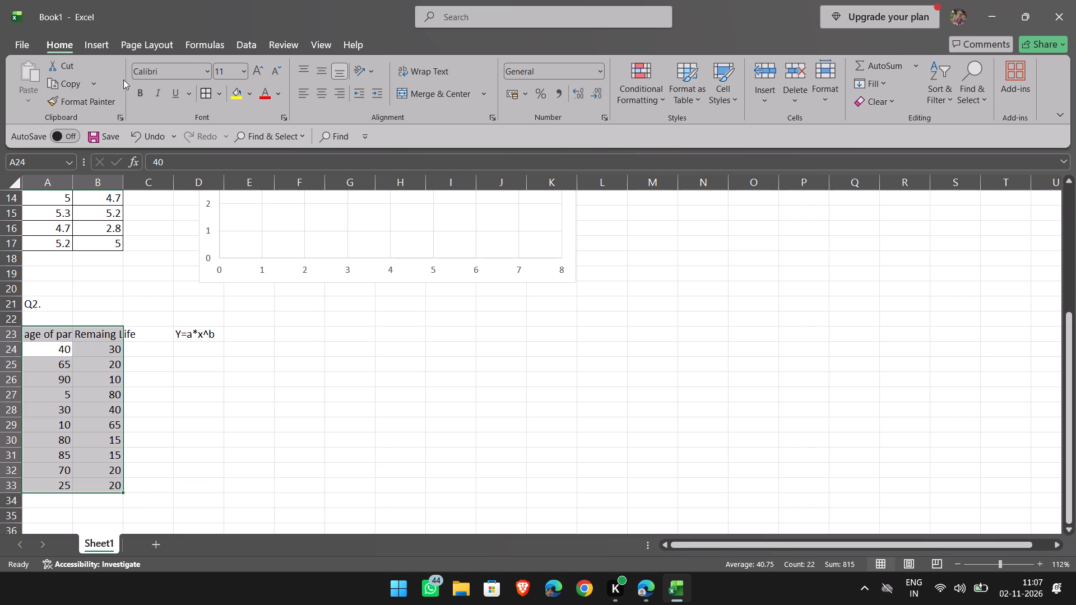
{"action": "left_click", "coordinate": [99, 45]}
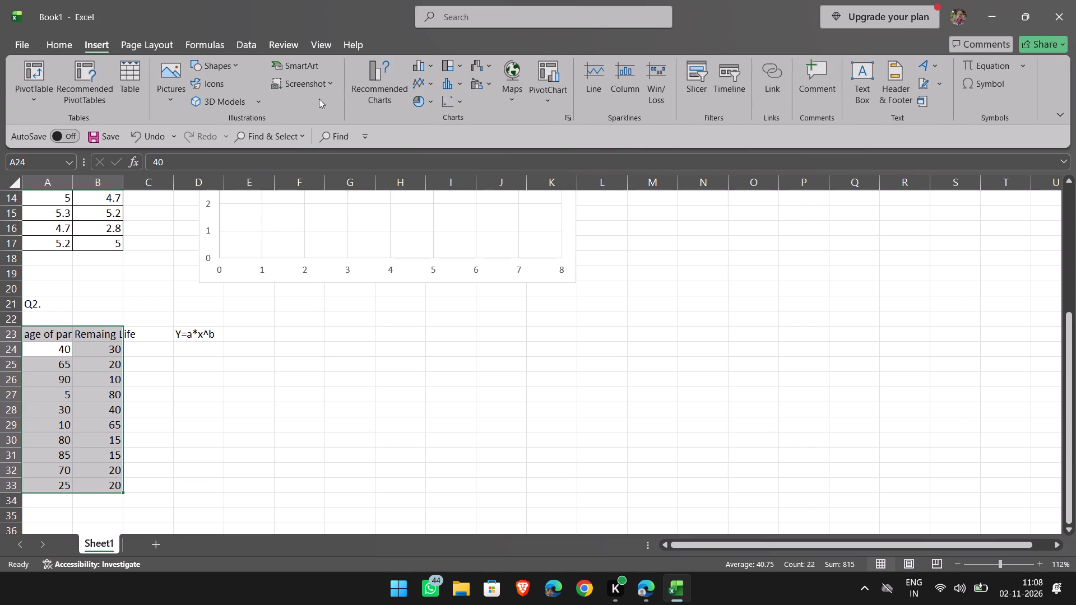
{"action": "left_click", "coordinate": [463, 99]}
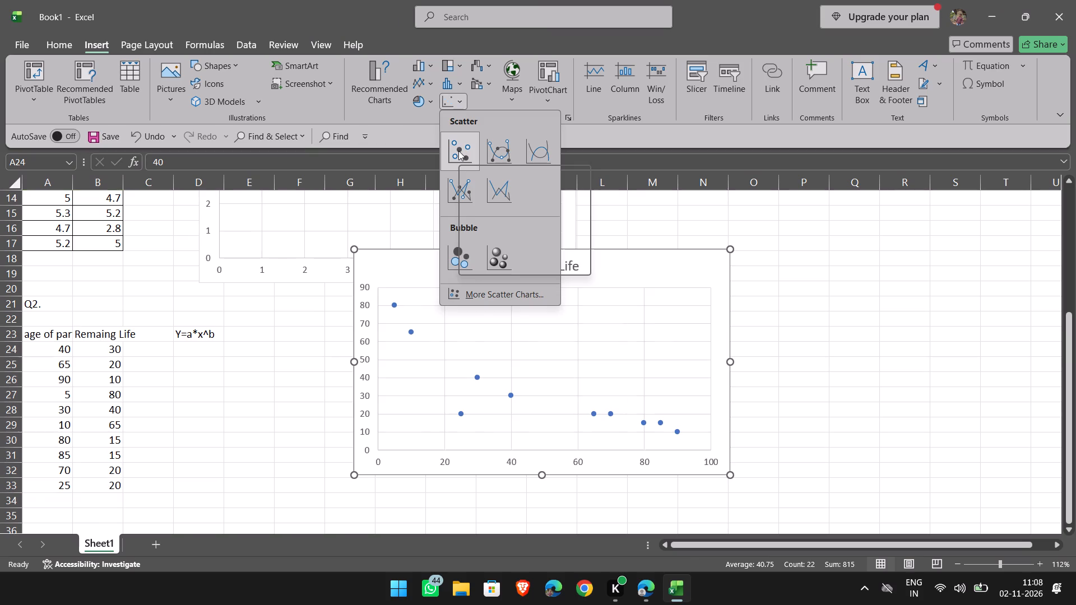
{"action": "left_click", "coordinate": [458, 151]}
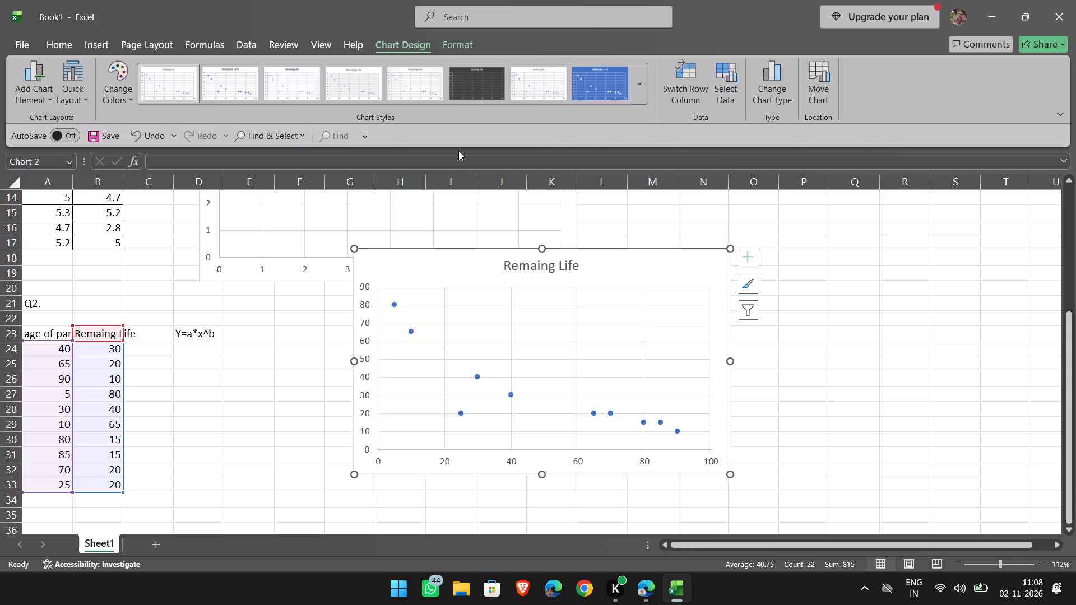
{"action": "left_click", "coordinate": [429, 267]}
{"action": "left_click", "coordinate": [429, 267]}
{"action": "left_click", "coordinate": [202, 464]}
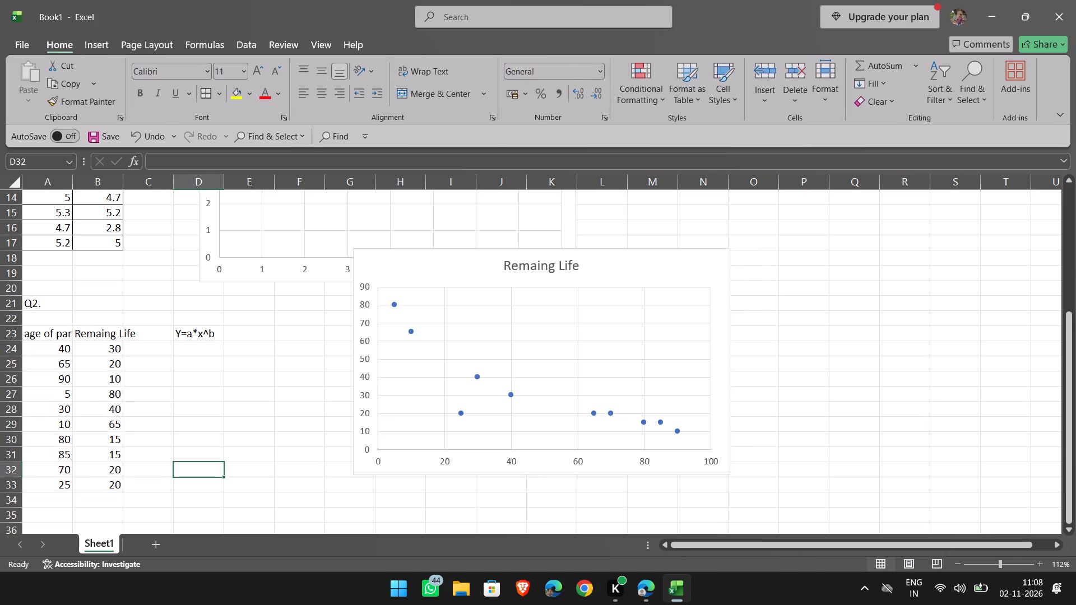
Add a Power trendline to the Remaing Life scatter chart.
{"action": "left_click", "coordinate": [428, 274]}
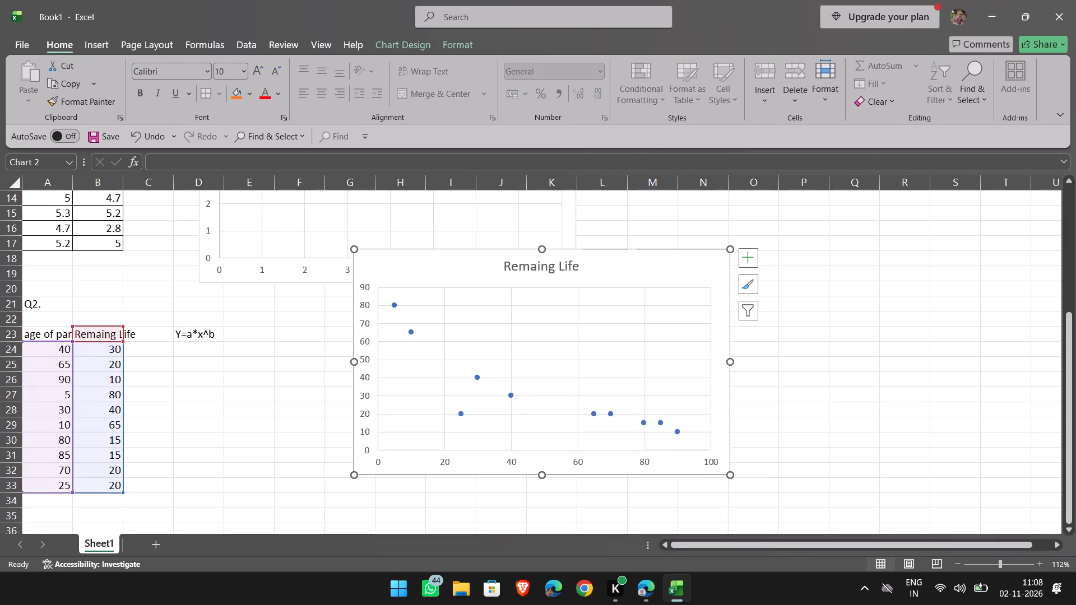
{"action": "left_click", "coordinate": [406, 40]}
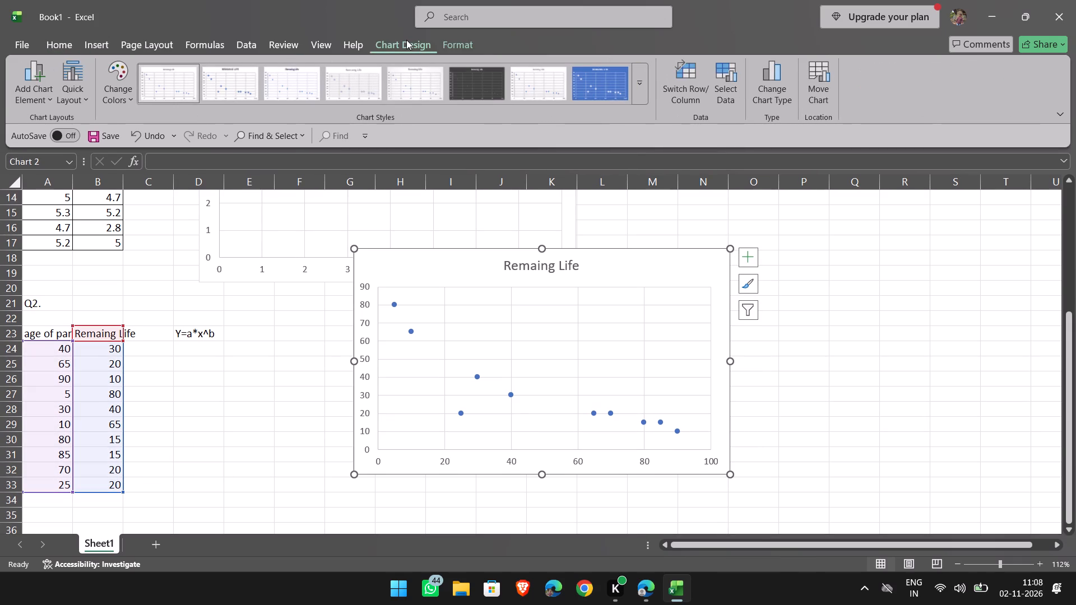
{"action": "left_click", "coordinate": [45, 92]}
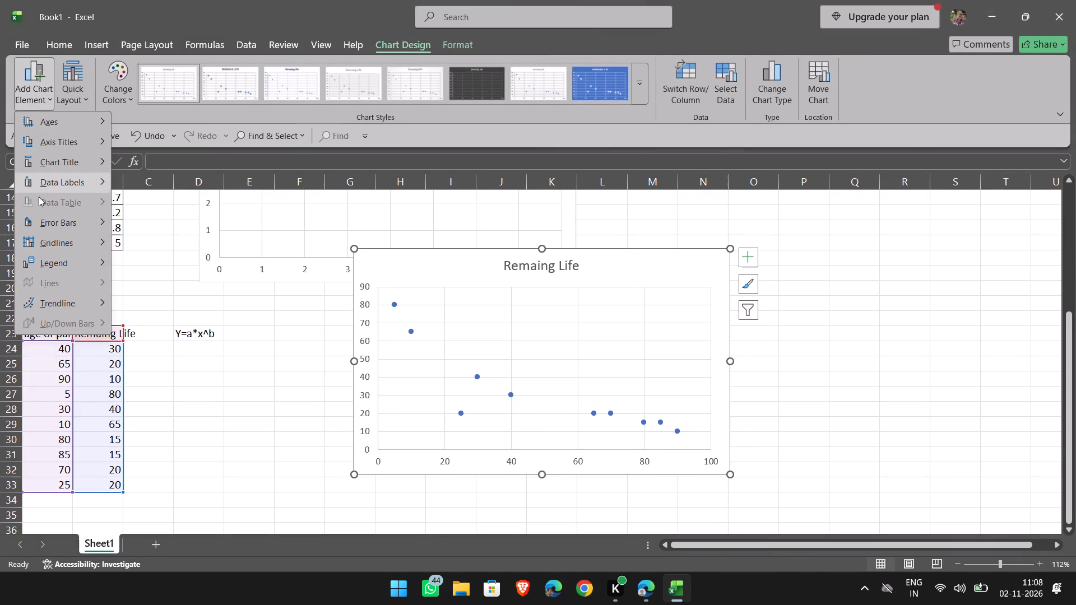
{"action": "left_click", "coordinate": [57, 313]}
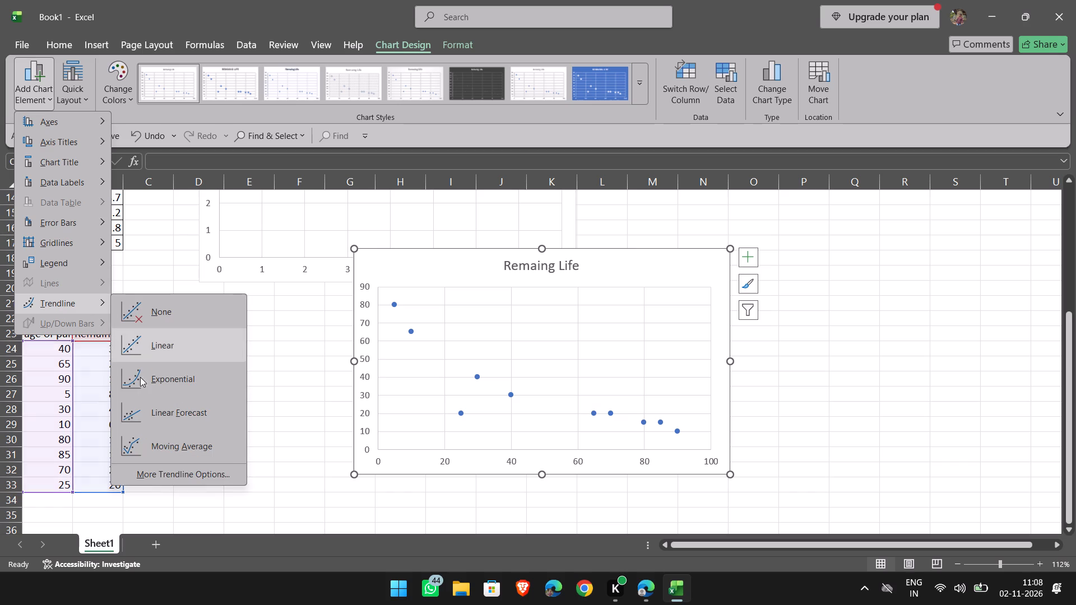
{"action": "left_click", "coordinate": [154, 483]}
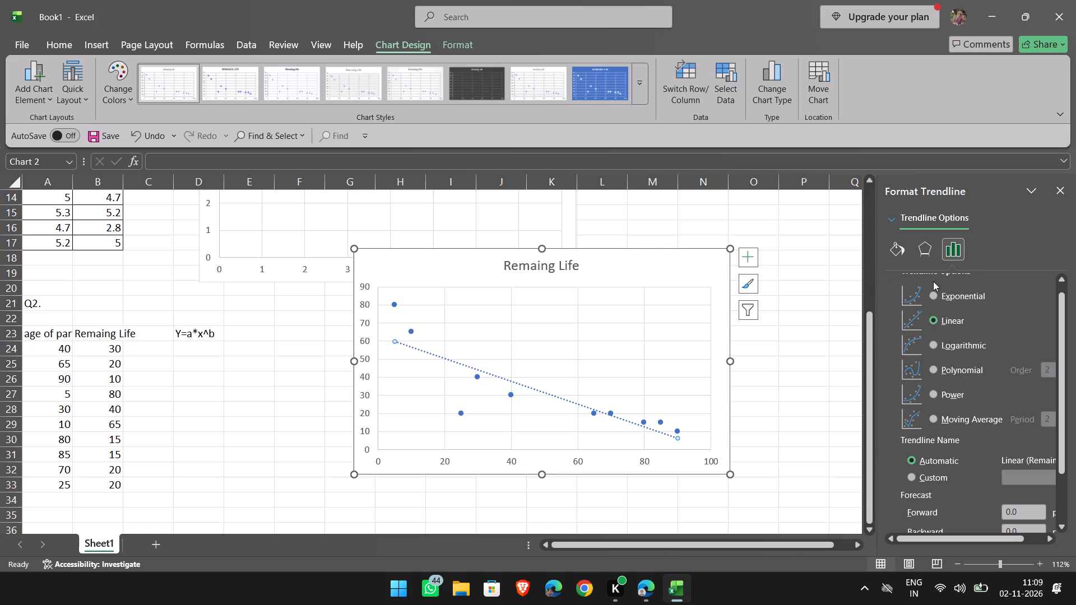
{"action": "scroll", "coordinate": [933, 281], "scroll_direction": "down", "scroll_amount": 2}
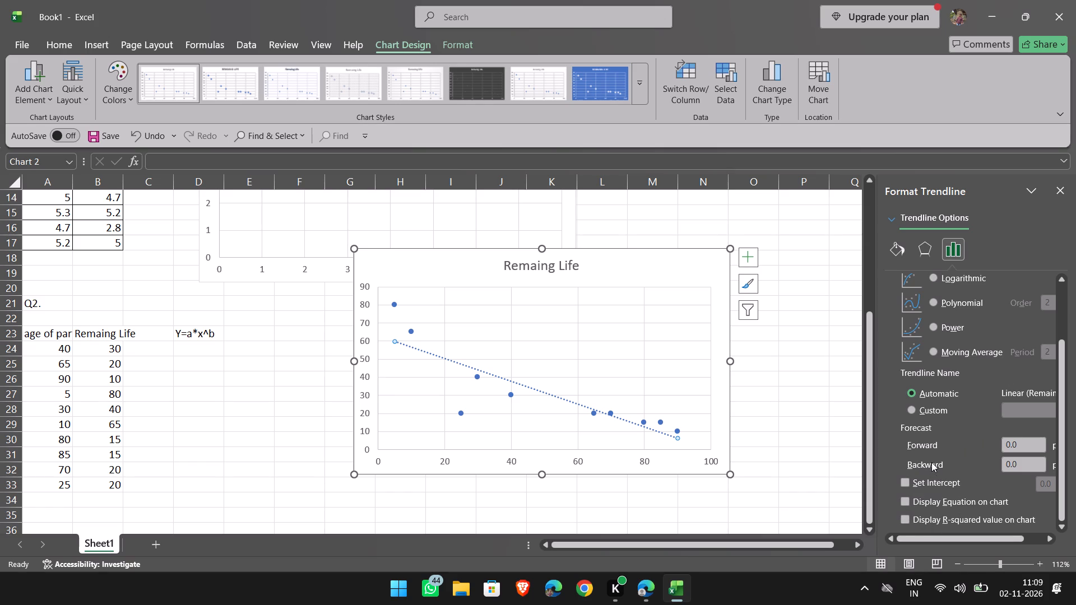
{"action": "scroll", "coordinate": [931, 462], "scroll_direction": "up", "scroll_amount": 1}
{"action": "scroll", "coordinate": [931, 462], "scroll_direction": "down", "scroll_amount": 1}
{"action": "left_click", "coordinate": [936, 327]}
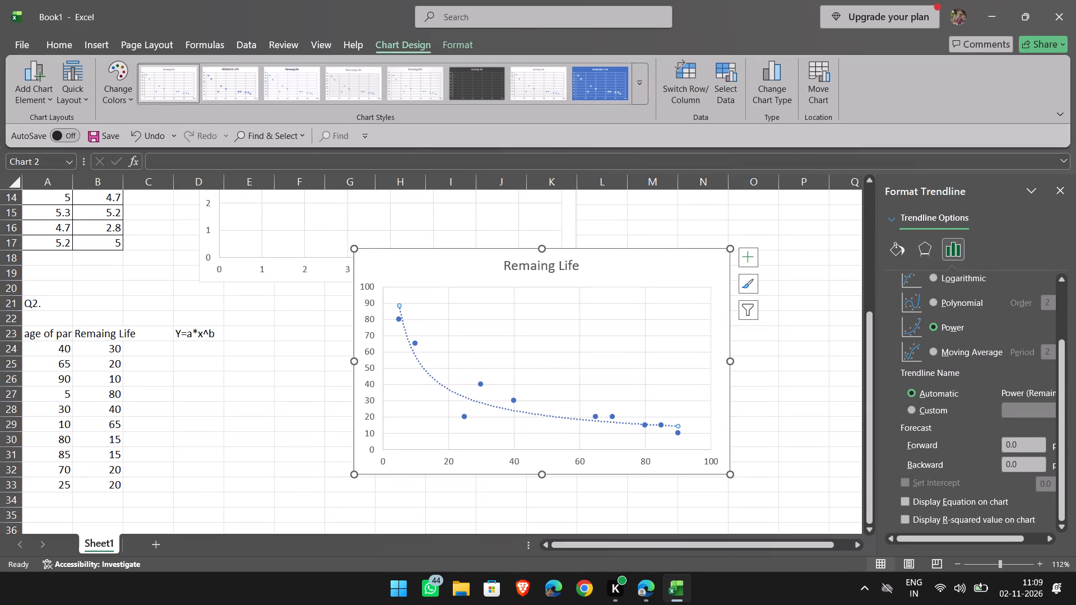
Apply all borders to the Q2 data table in cells A23:B33.
{"action": "left_click", "coordinate": [50, 345]}
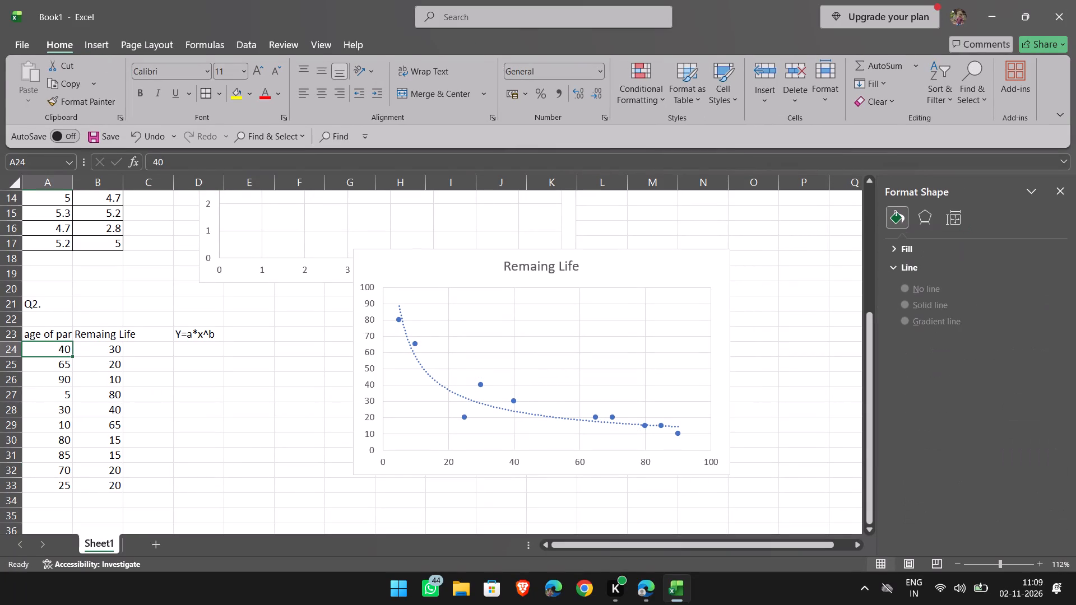
{"action": "key", "text": "ctrl+a"}
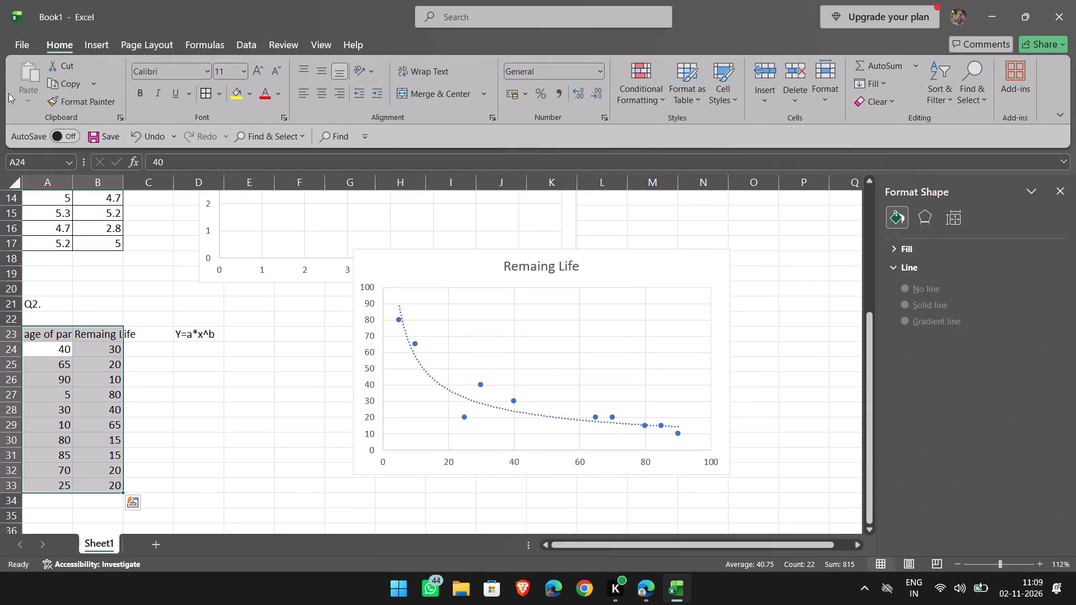
{"action": "left_click", "coordinate": [207, 91]}
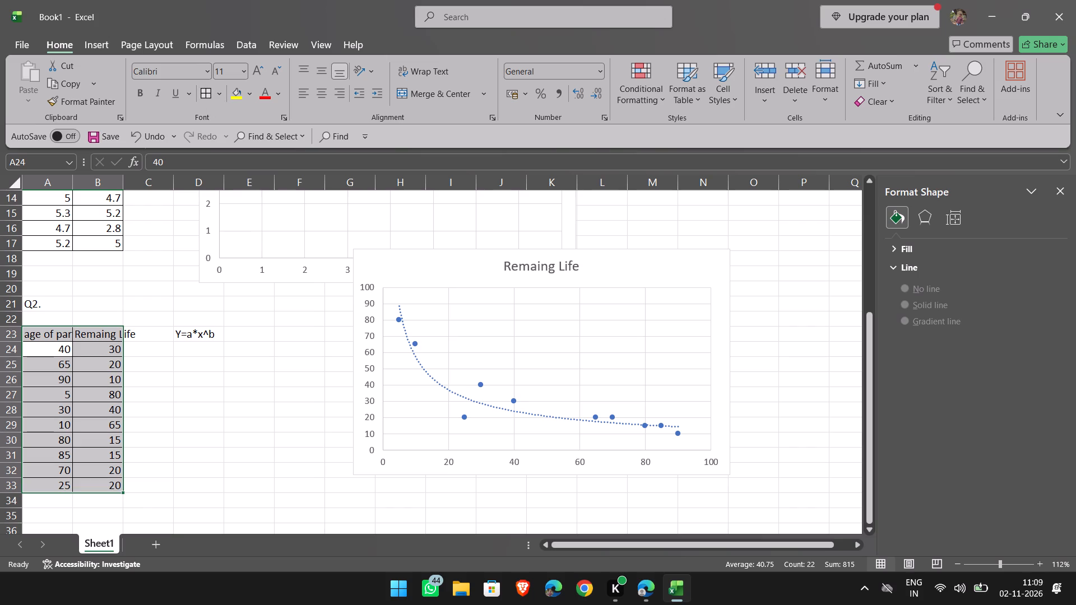
{"action": "left_click", "coordinate": [238, 353]}
Make the Q2 column headings in A23 and B23 bold.
{"action": "left_click", "coordinate": [59, 331]}
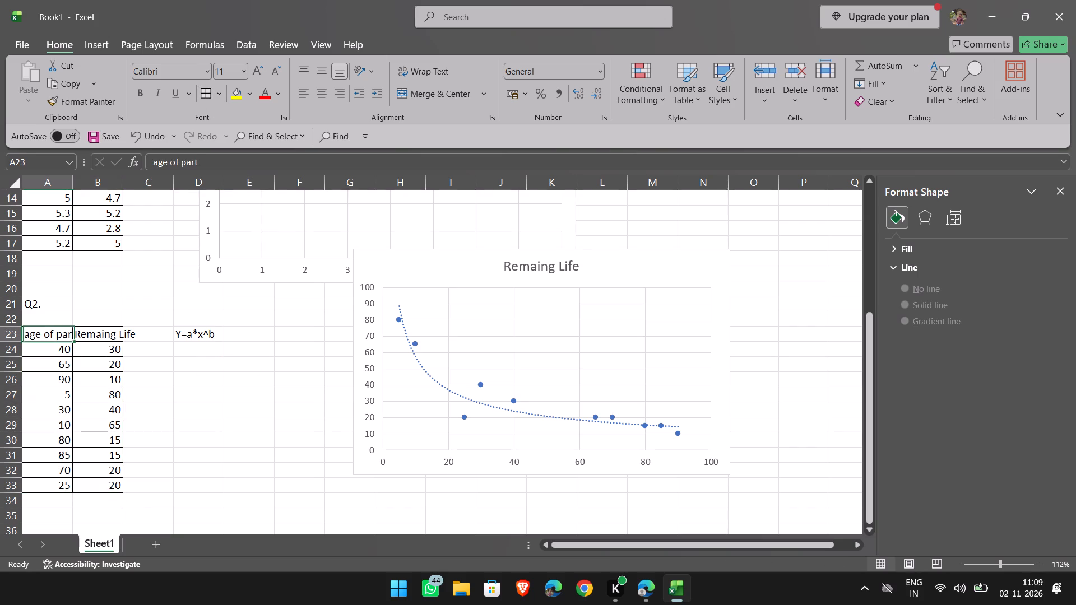
{"action": "key", "text": "ctrl+b"}
{"action": "left_click", "coordinate": [92, 340]}
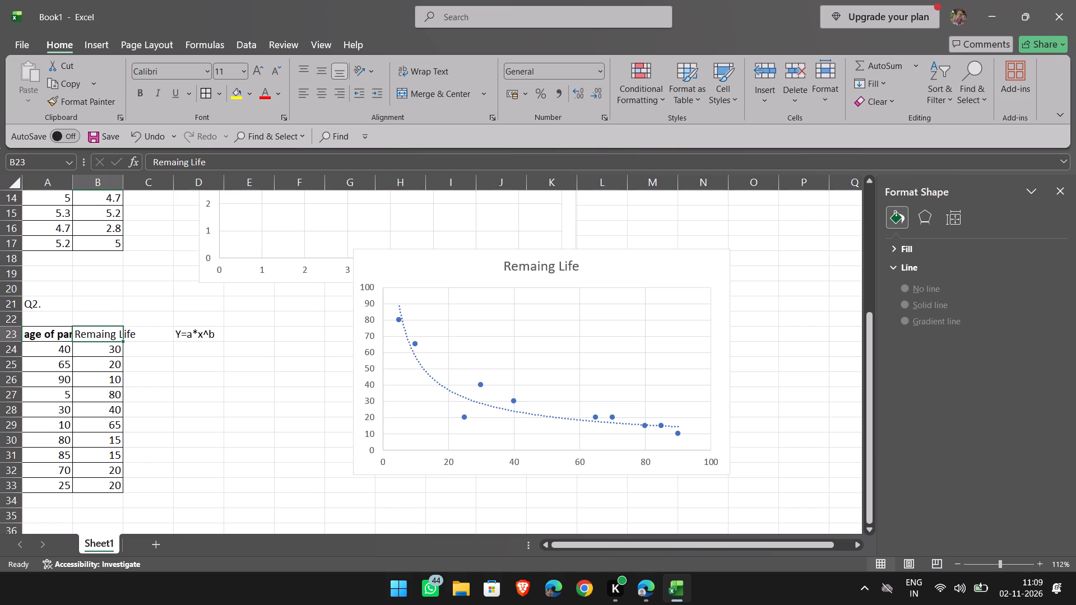
{"action": "key", "text": "ctrl+b"}
Display the power trendline's equation on the Remaing Life chart.
{"action": "left_click", "coordinate": [565, 417]}
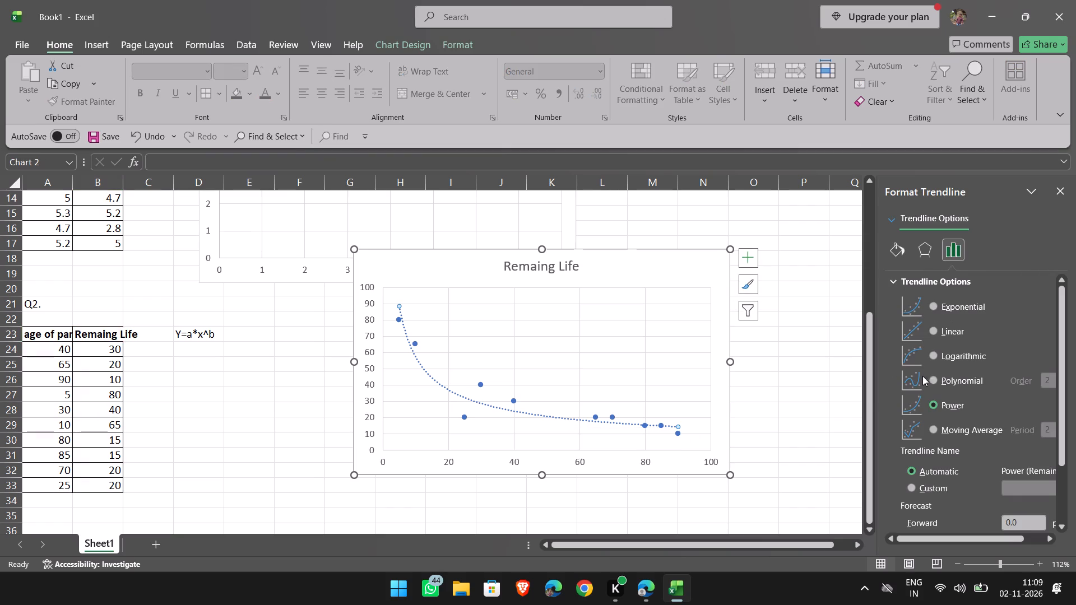
{"action": "left_click", "coordinate": [907, 251]}
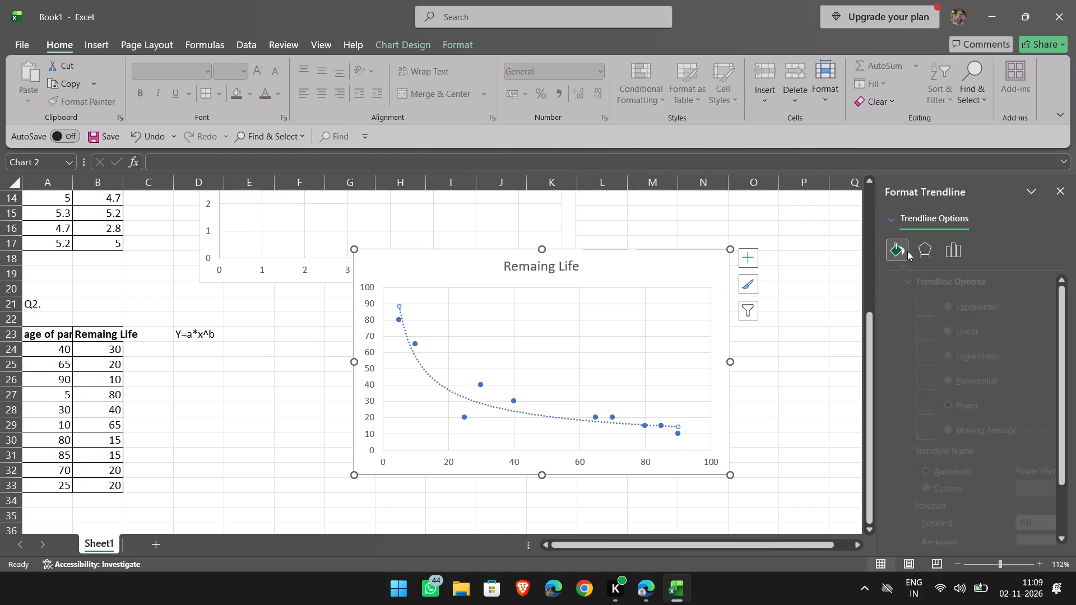
{"action": "scroll", "coordinate": [963, 376], "scroll_direction": "down", "scroll_amount": 2}
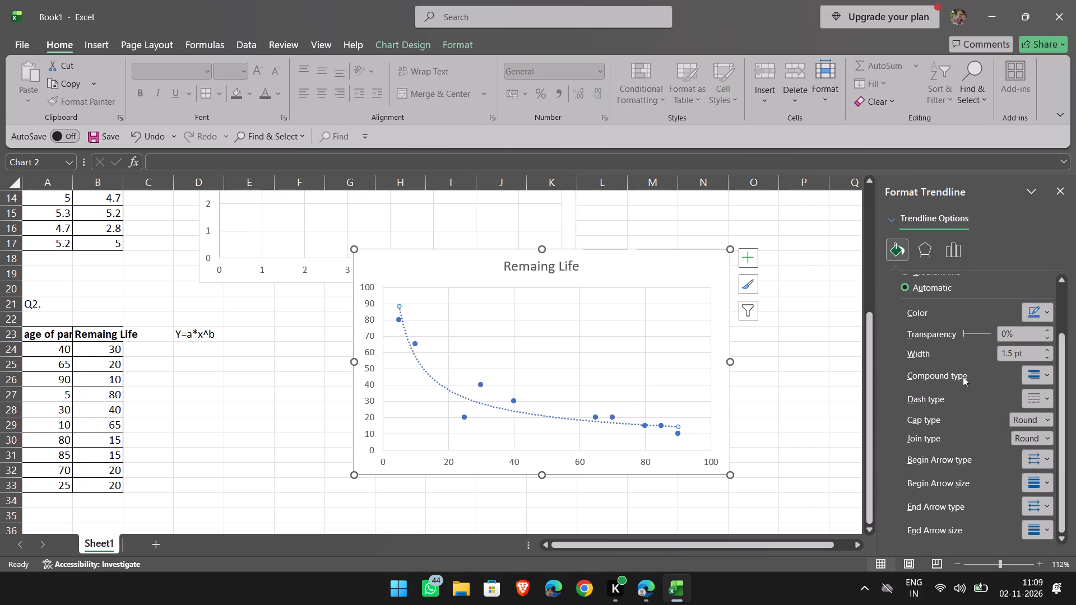
{"action": "scroll", "coordinate": [963, 376], "scroll_direction": "up", "scroll_amount": 1}
{"action": "left_click", "coordinate": [929, 247]}
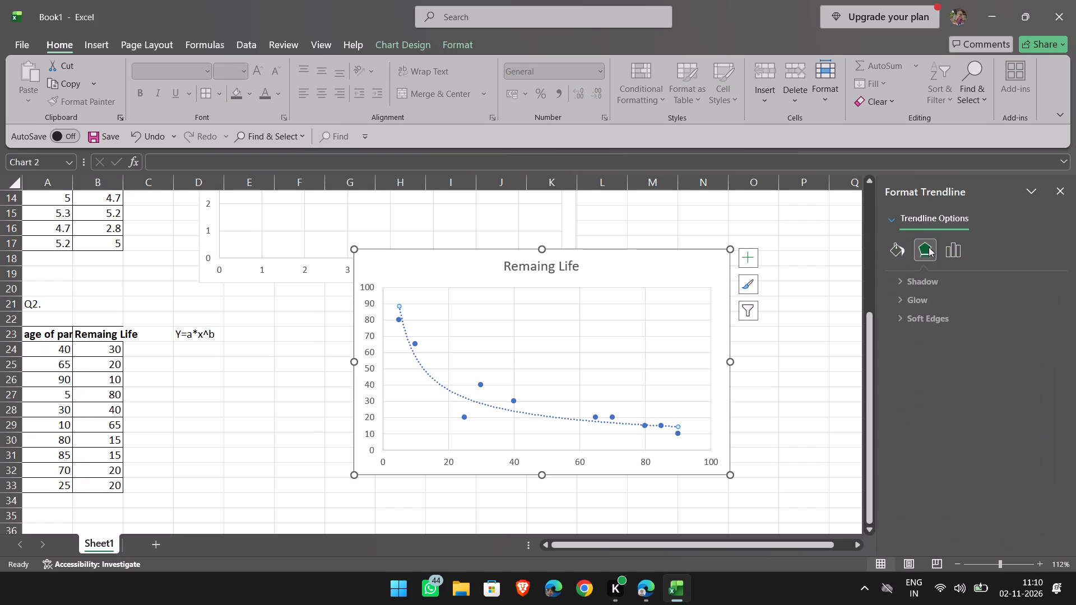
{"action": "left_click", "coordinate": [950, 247]}
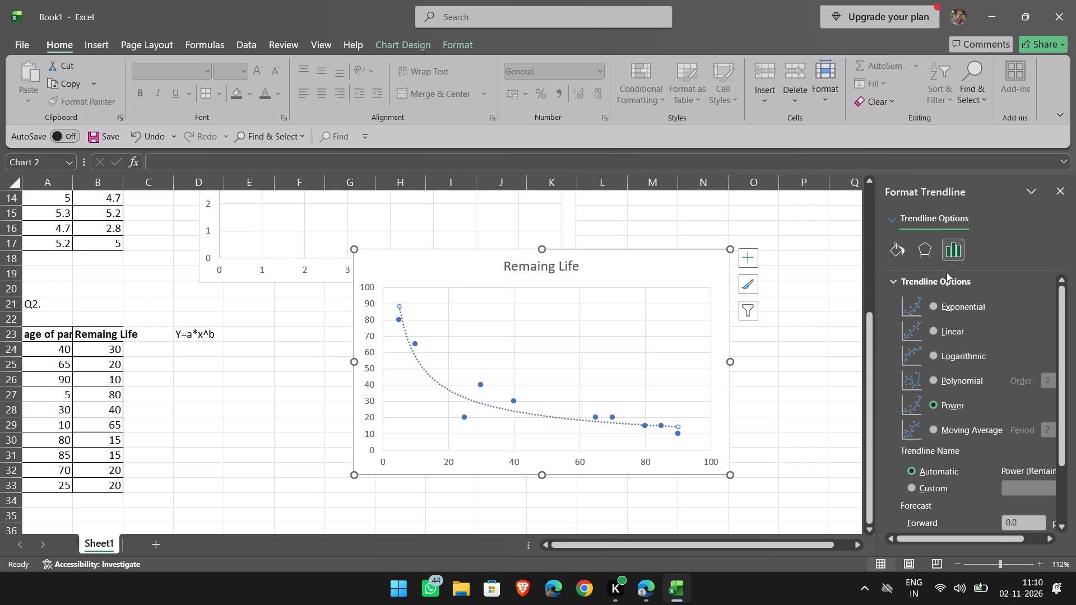
{"action": "scroll", "coordinate": [916, 463], "scroll_direction": "down", "scroll_amount": 1}
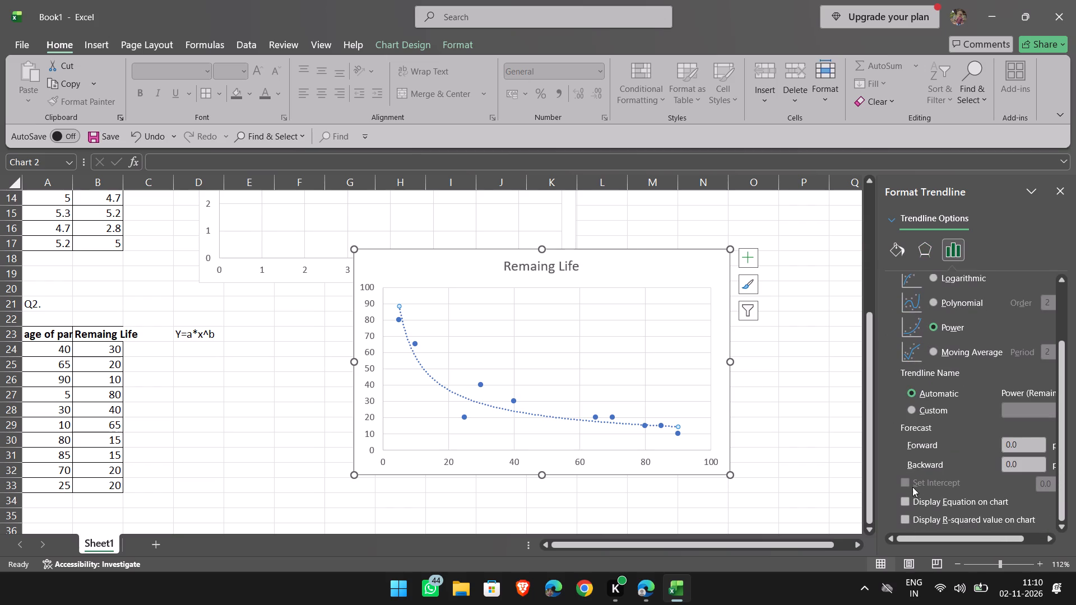
{"action": "left_click", "coordinate": [906, 501]}
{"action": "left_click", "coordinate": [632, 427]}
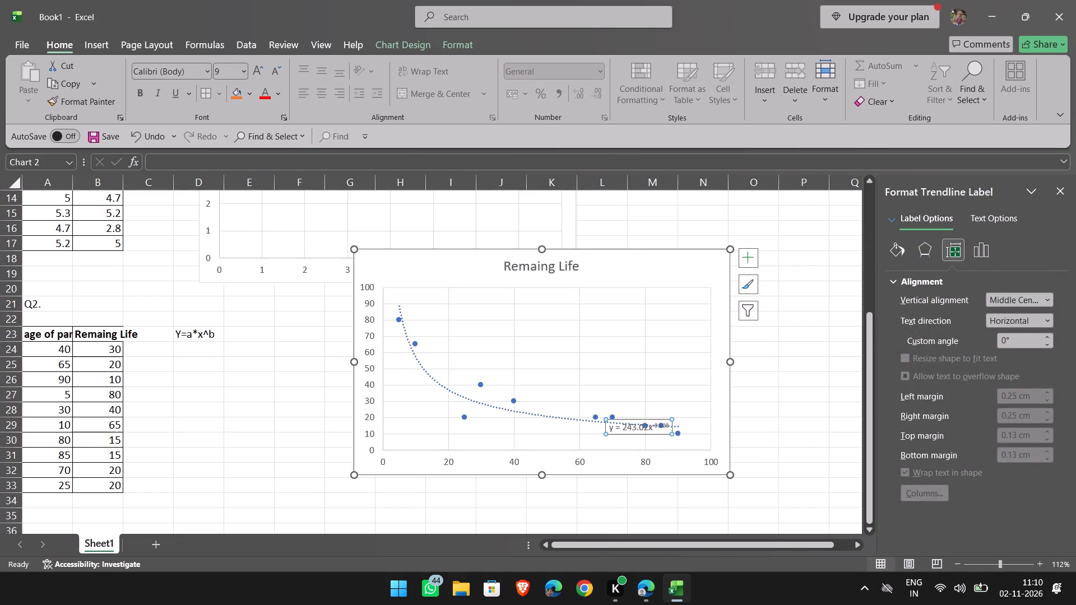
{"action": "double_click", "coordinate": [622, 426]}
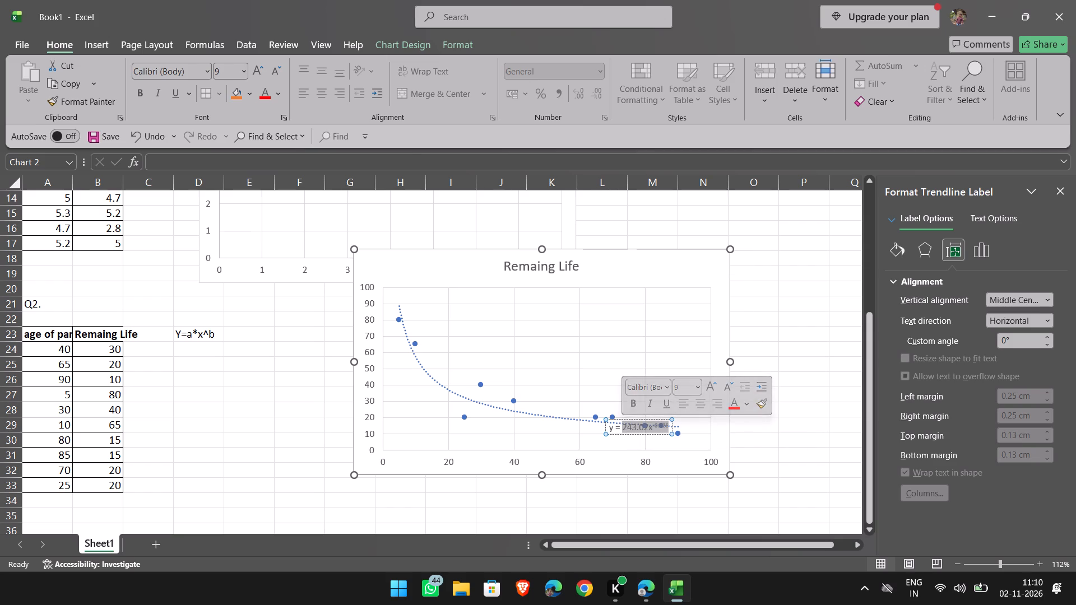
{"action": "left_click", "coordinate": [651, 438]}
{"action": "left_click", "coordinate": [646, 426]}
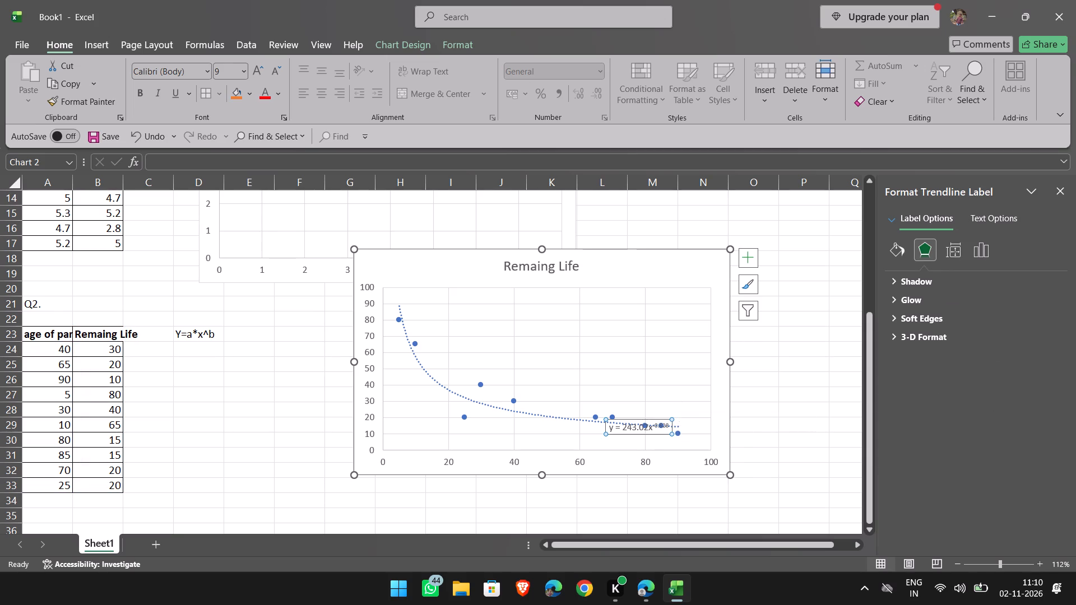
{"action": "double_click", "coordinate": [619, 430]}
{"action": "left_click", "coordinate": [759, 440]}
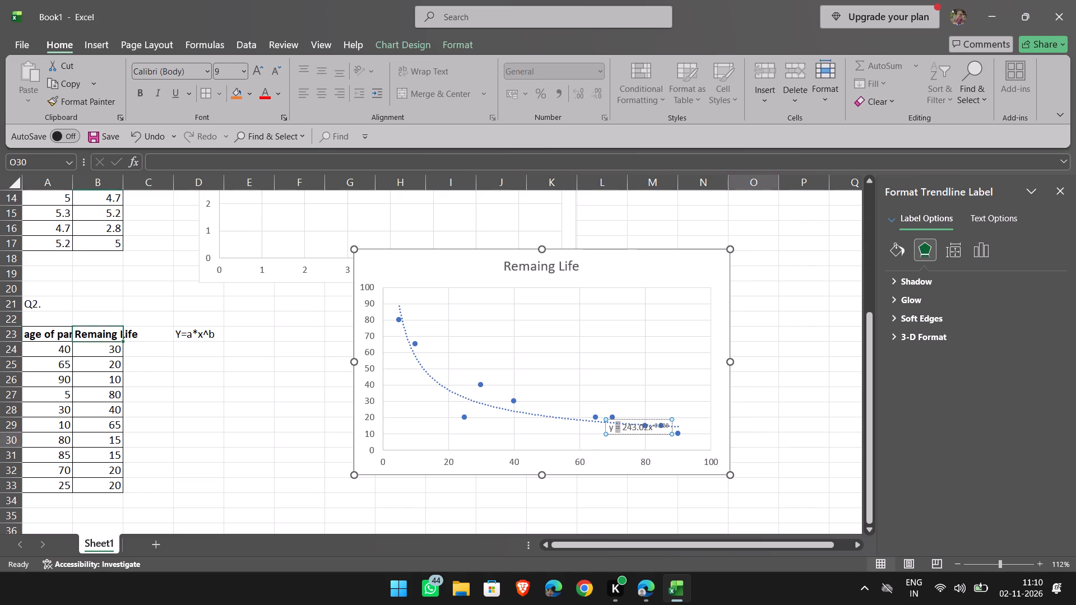
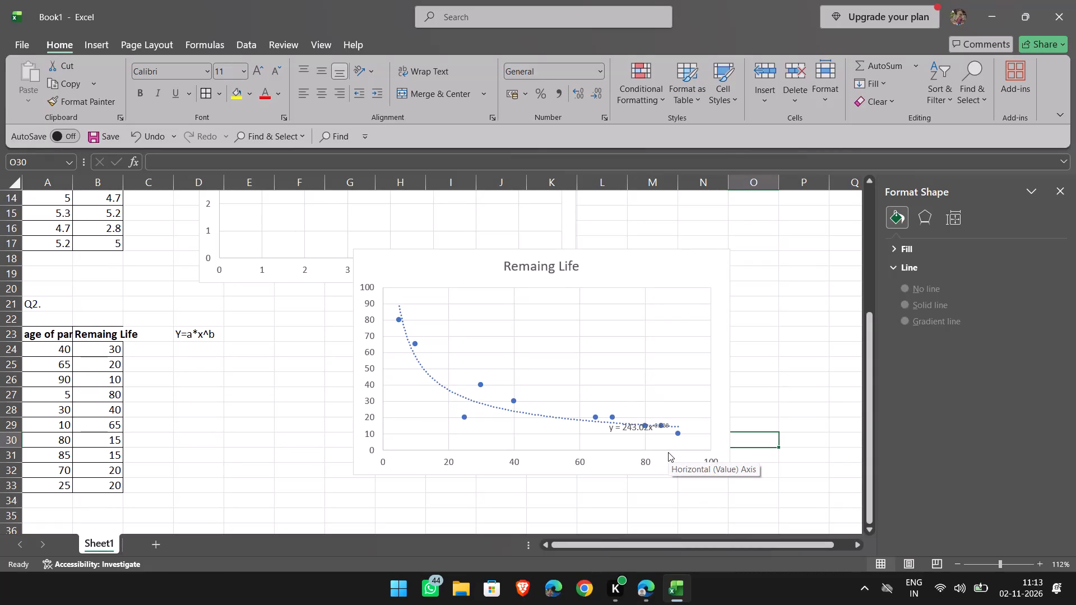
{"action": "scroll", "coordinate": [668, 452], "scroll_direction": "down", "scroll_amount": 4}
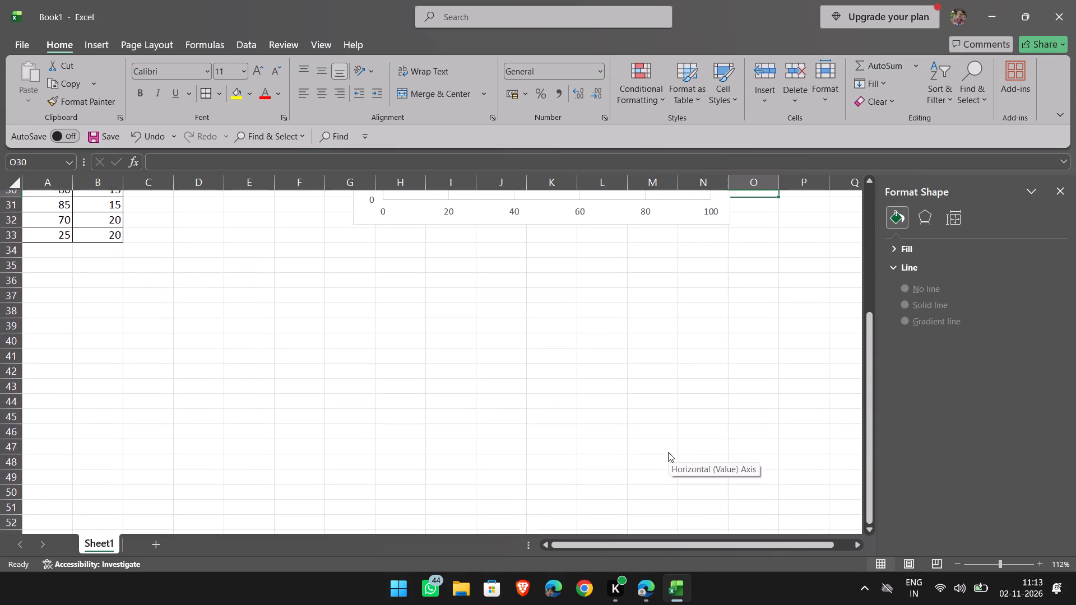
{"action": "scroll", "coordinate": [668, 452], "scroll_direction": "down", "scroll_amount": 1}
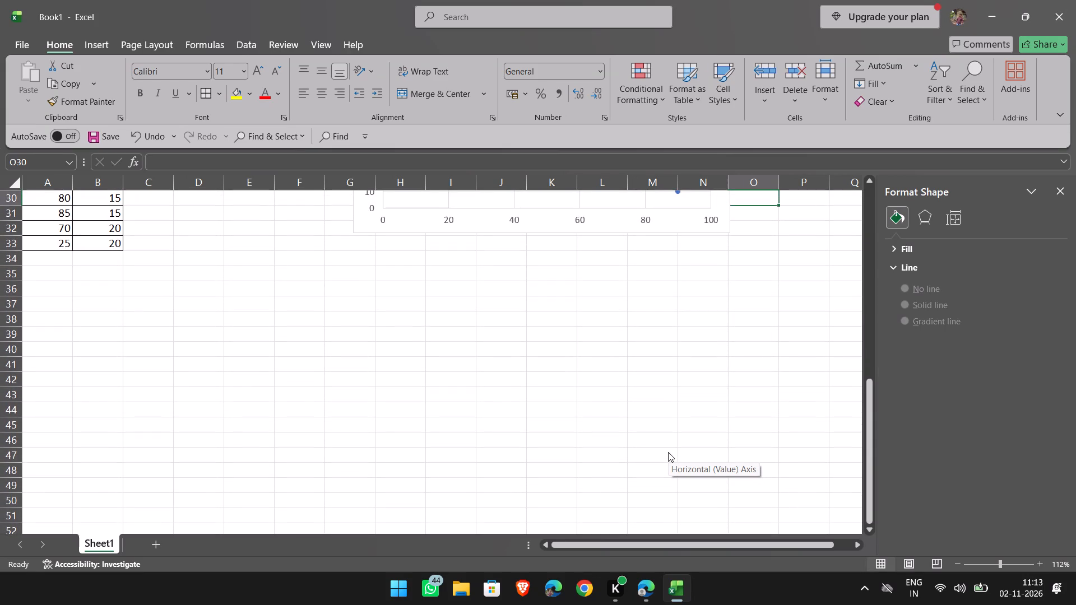
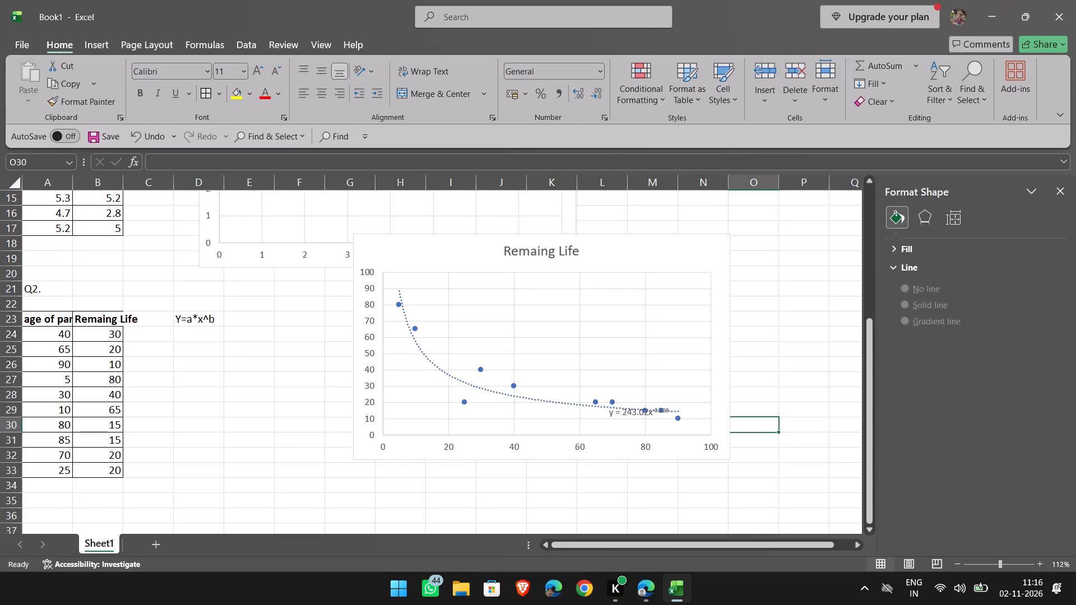
Enter the heading "Topic 12: Plotting of Lorenz Curve and Gini Coeeficient" in cell A37, below the Q2 data.
{"action": "scroll", "coordinate": [586, 471], "scroll_direction": "down", "scroll_amount": 5}
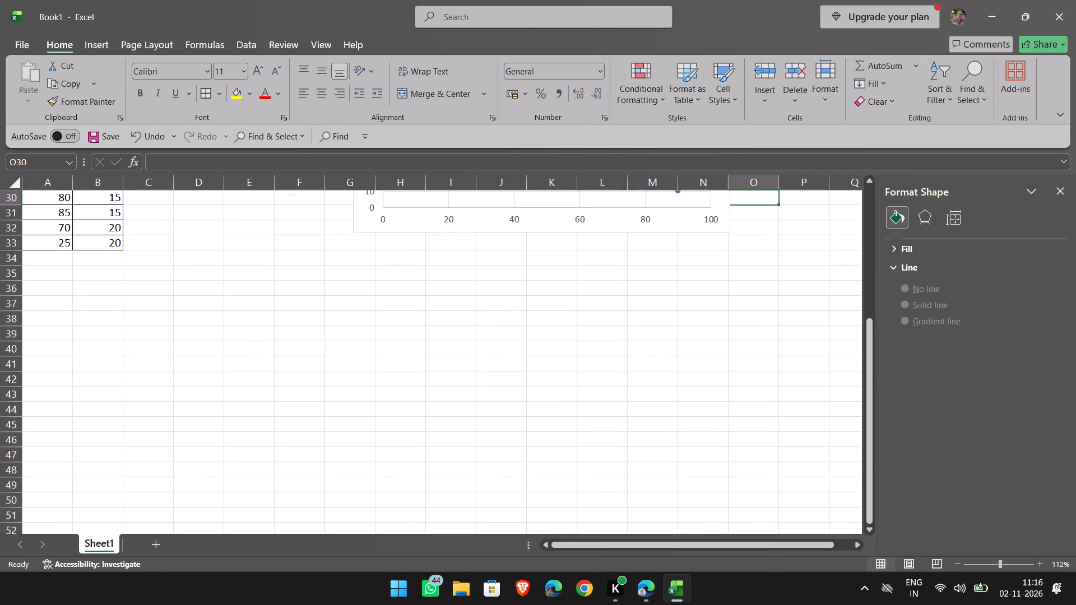
{"action": "left_click", "coordinate": [59, 301]}
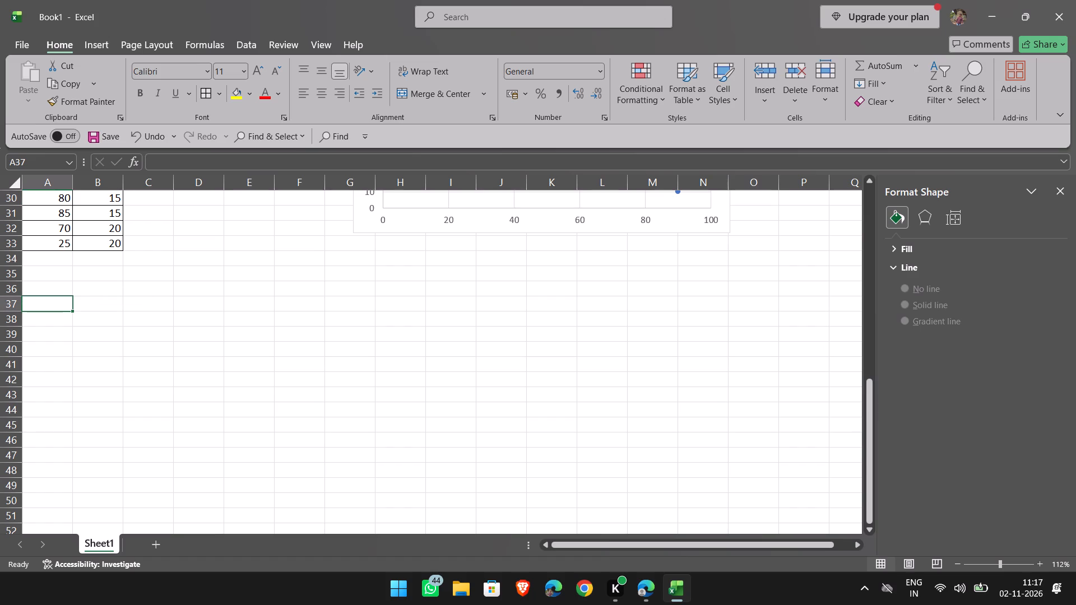
{"action": "type", "text": "Toi"}
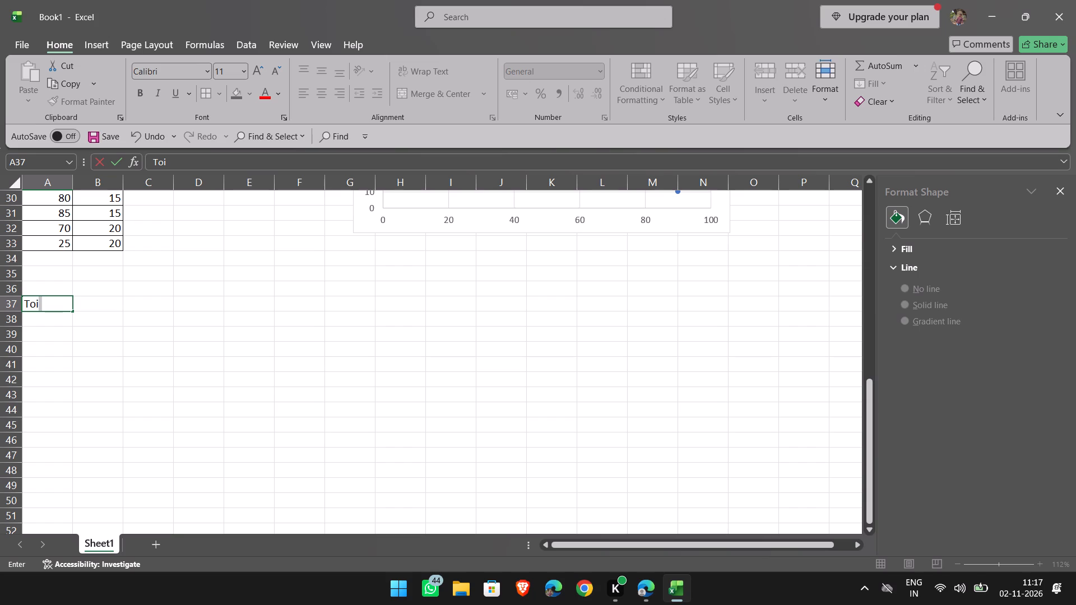
{"action": "key", "text": "BackSpace"}
{"action": "type", "text": "pic"}
{"action": "key", "text": "space"}
{"action": "type", "text": "12"}
{"action": "key", "text": "shift+colon"}
{"action": "key", "text": "space"}
{"action": "type", "text": "Plotting of"}
{"action": "key", "text": "space"}
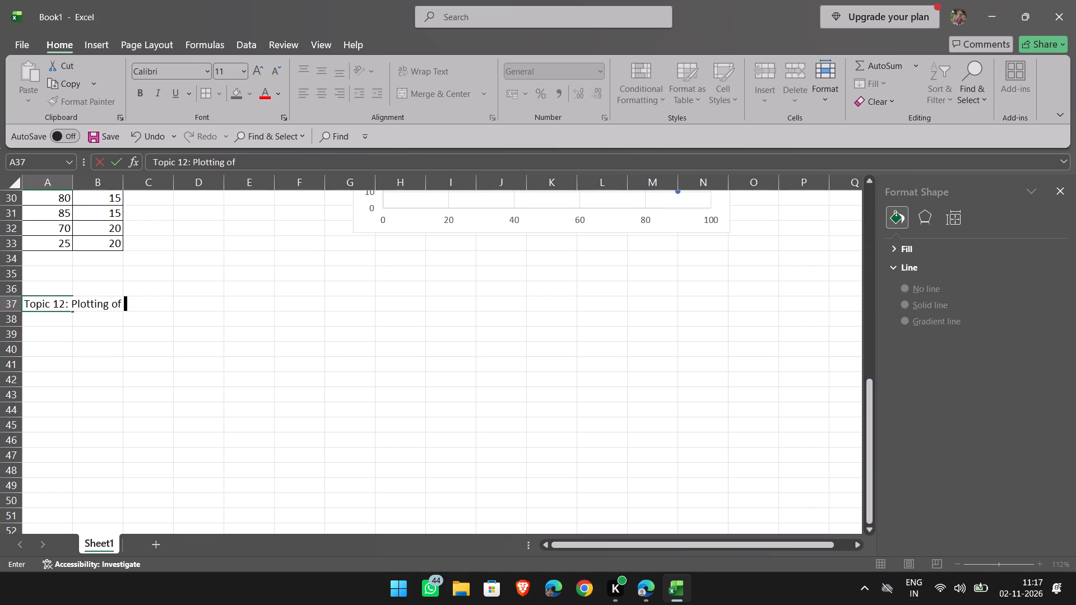
{"action": "type", "text": "Lorenz"}
{"action": "key", "text": "space"}
{"action": "type", "text": "Ci"}
{"action": "key", "text": "BackSpace"}
{"action": "type", "text": "urve and"}
{"action": "key", "text": "space"}
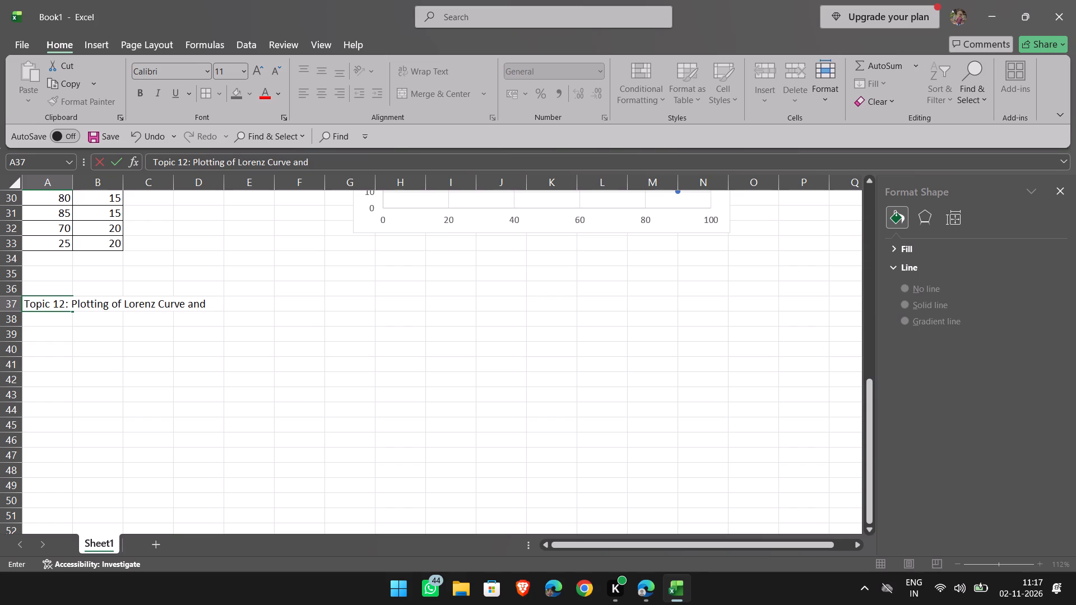
{"action": "type", "text": "Gini"}
{"action": "key", "text": "space"}
{"action": "type", "text": "Co"}
{"action": "type", "text": "eeficinet"}
{"action": "key", "text": "BackSpace"}
{"action": "key", "text": "BackSpace"}
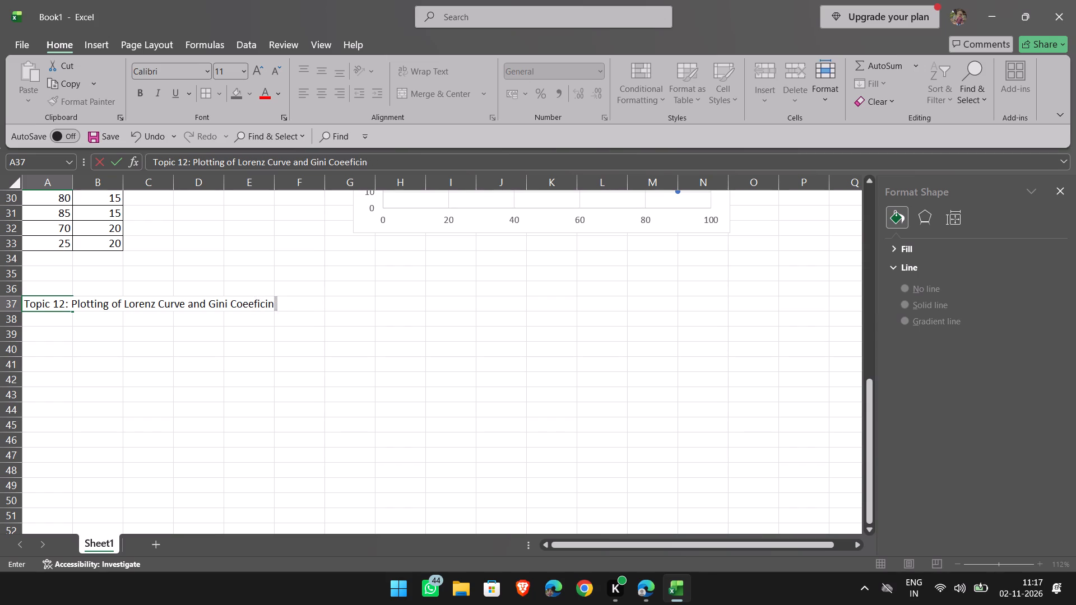
{"action": "key", "text": "BackSpace"}
{"action": "key", "text": "BackSpace"}
{"action": "type", "text": "ient"}
{"action": "key", "text": "space"}
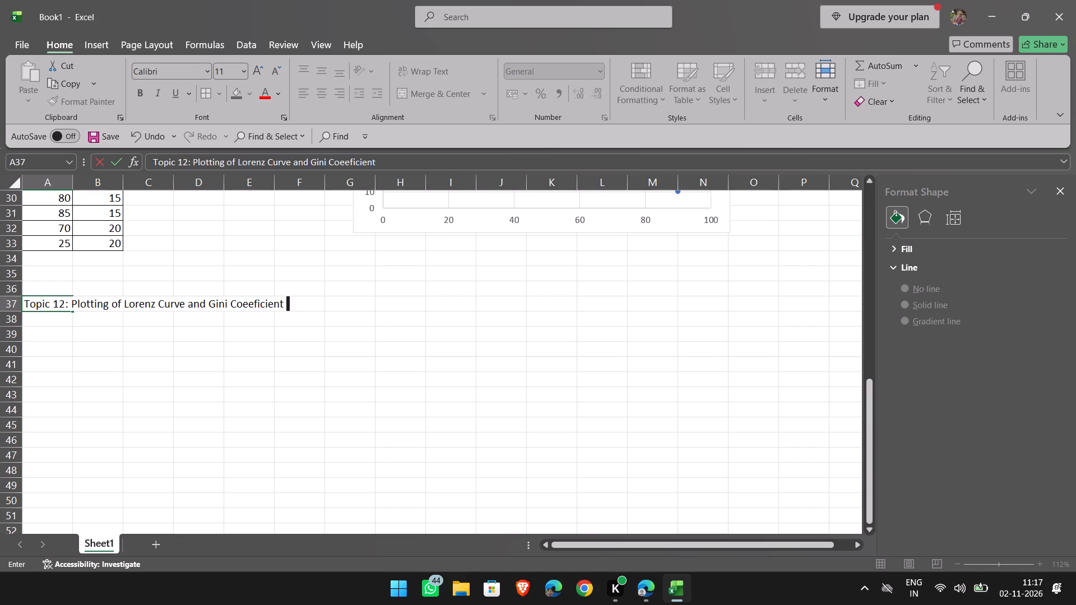
{"action": "key", "text": "Down"}
Create a Household column headed in A40, with the values 0 through 8 in A41:A49.
{"action": "key", "text": "Down"}
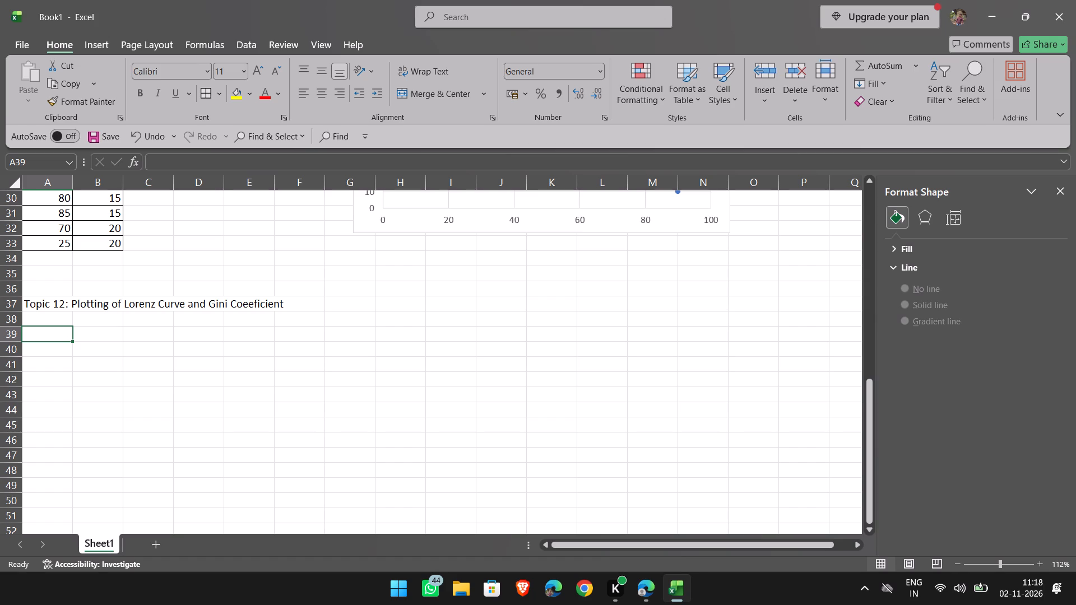
{"action": "key", "text": "Down"}
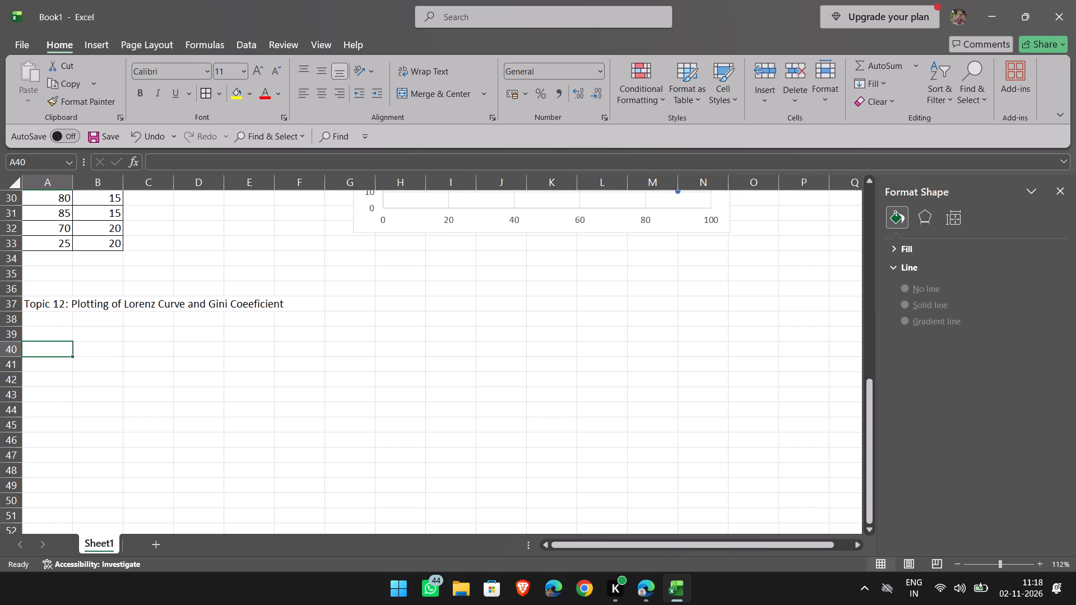
{"action": "type", "text": "Household"}
{"action": "key", "text": "Down"}
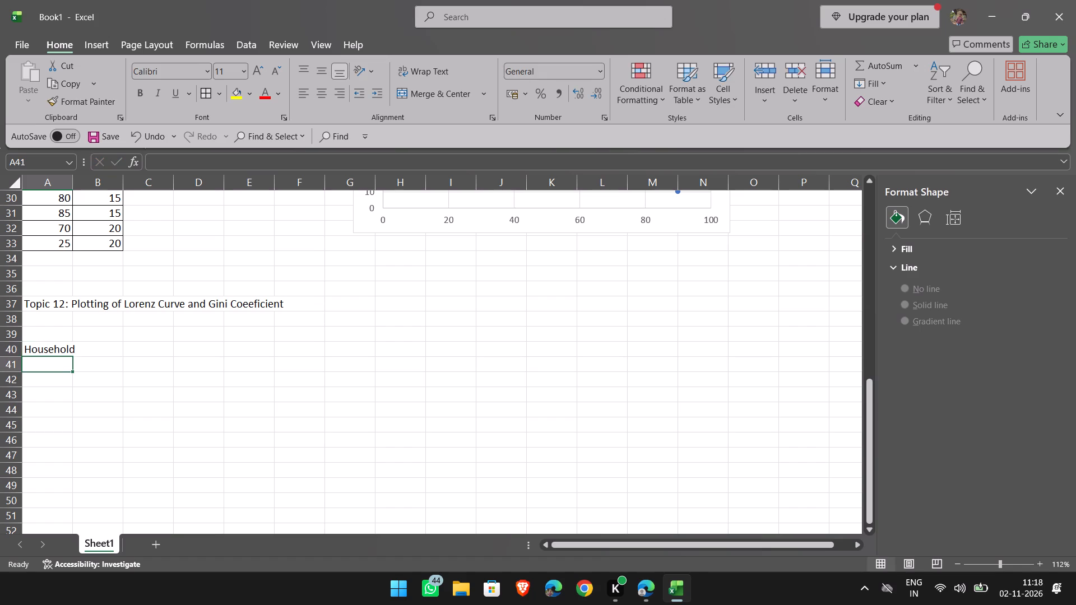
{"action": "key", "text": "0"}
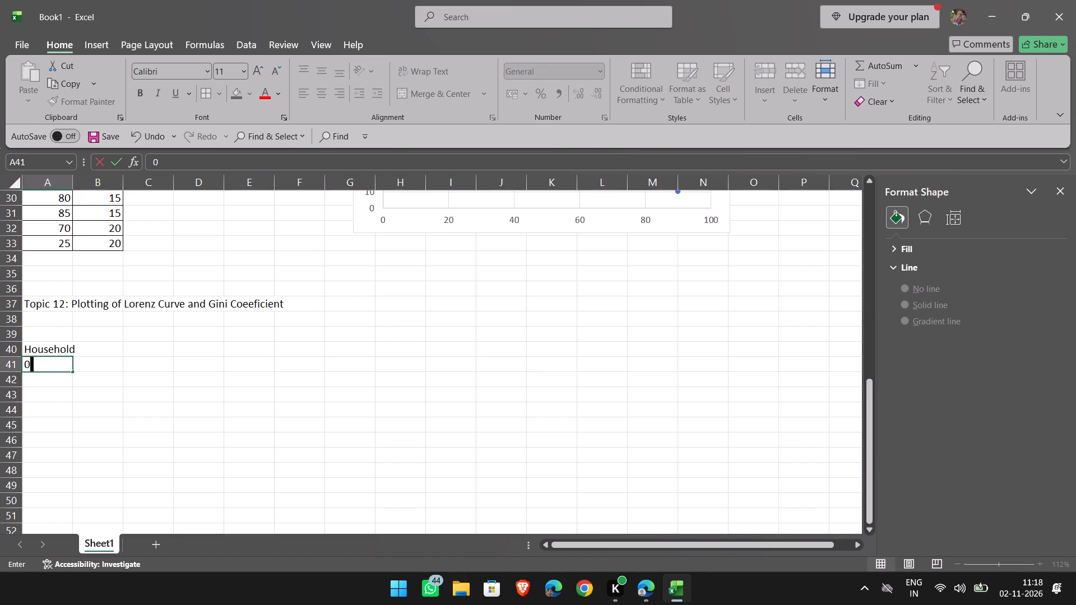
{"action": "key", "text": "Down"}
{"action": "key", "text": "1"}
{"action": "key", "text": "Down"}
{"action": "key", "text": "2"}
{"action": "key", "text": "Down"}
{"action": "key", "text": "3"}
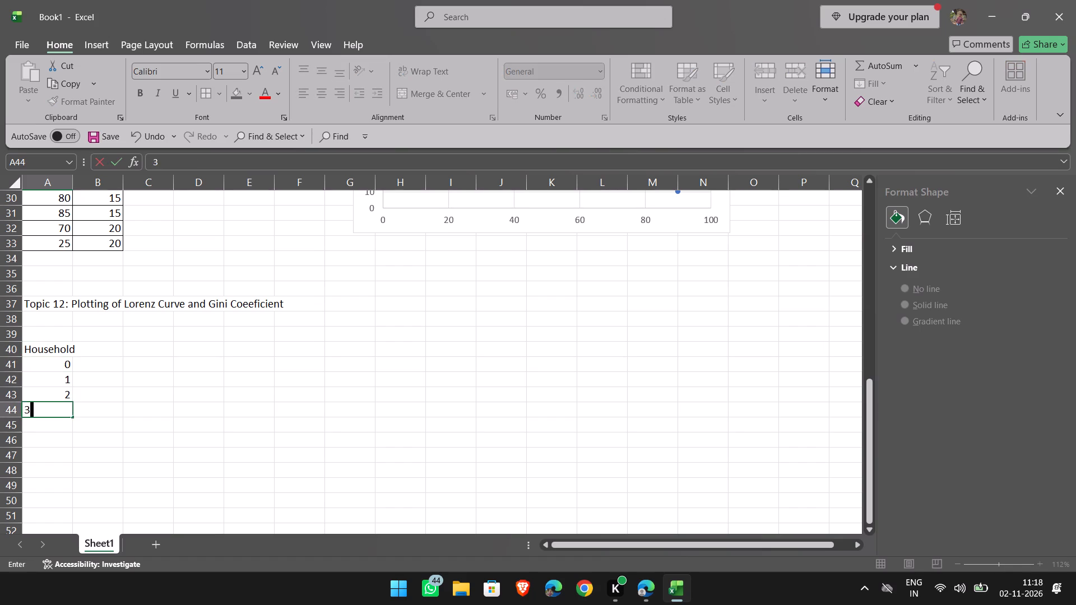
{"action": "key", "text": "Down"}
{"action": "key", "text": "4"}
{"action": "key", "text": "Down"}
{"action": "key", "text": "5"}
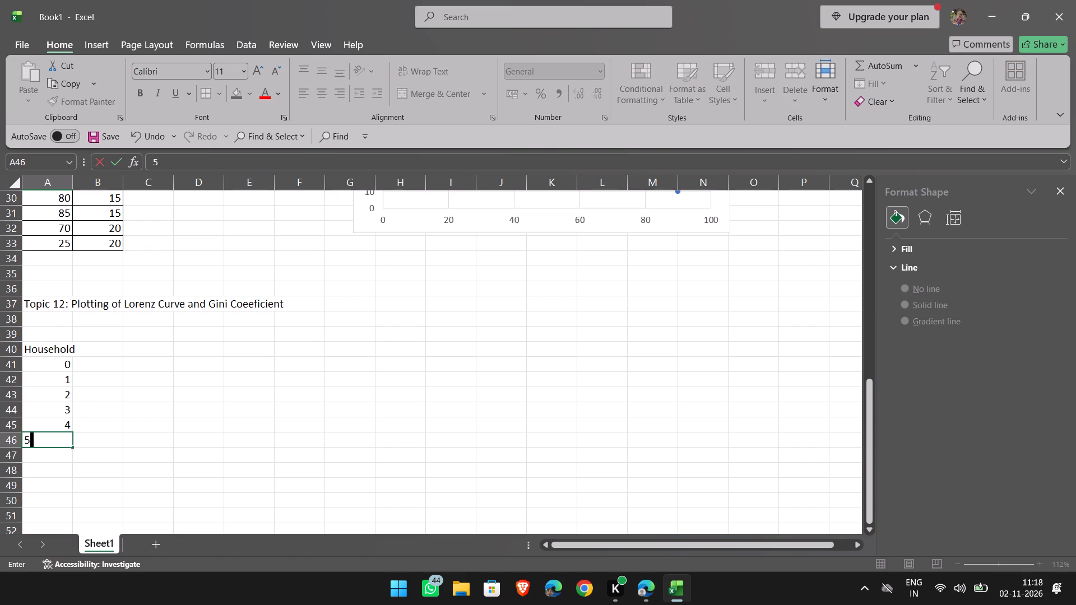
{"action": "key", "text": "Down"}
{"action": "key", "text": "6"}
{"action": "key", "text": "Down"}
{"action": "key", "text": "7"}
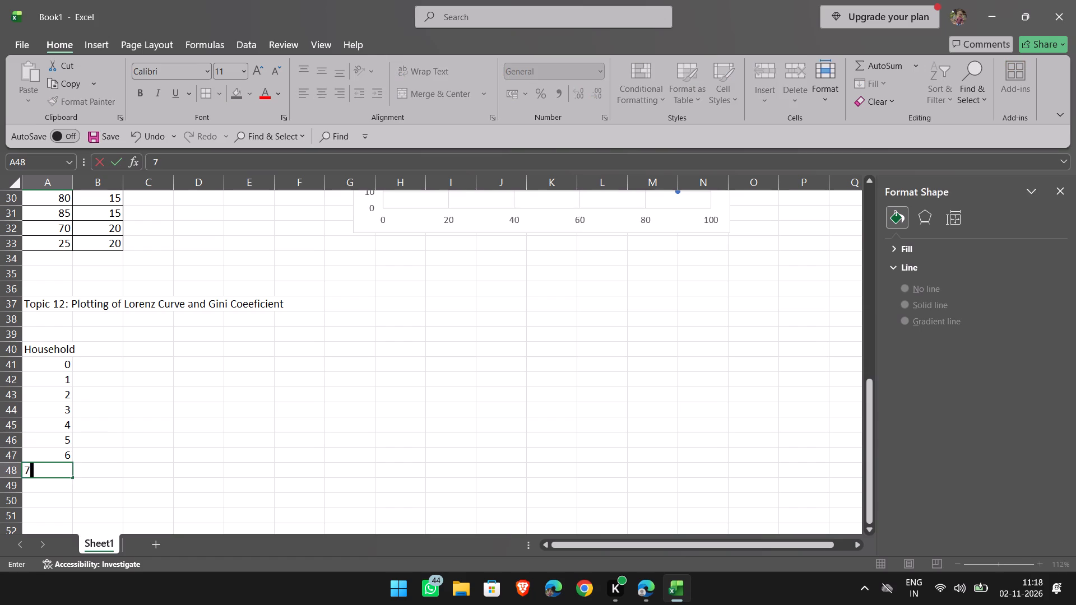
{"action": "key", "text": "Down"}
{"action": "key", "text": "8"}
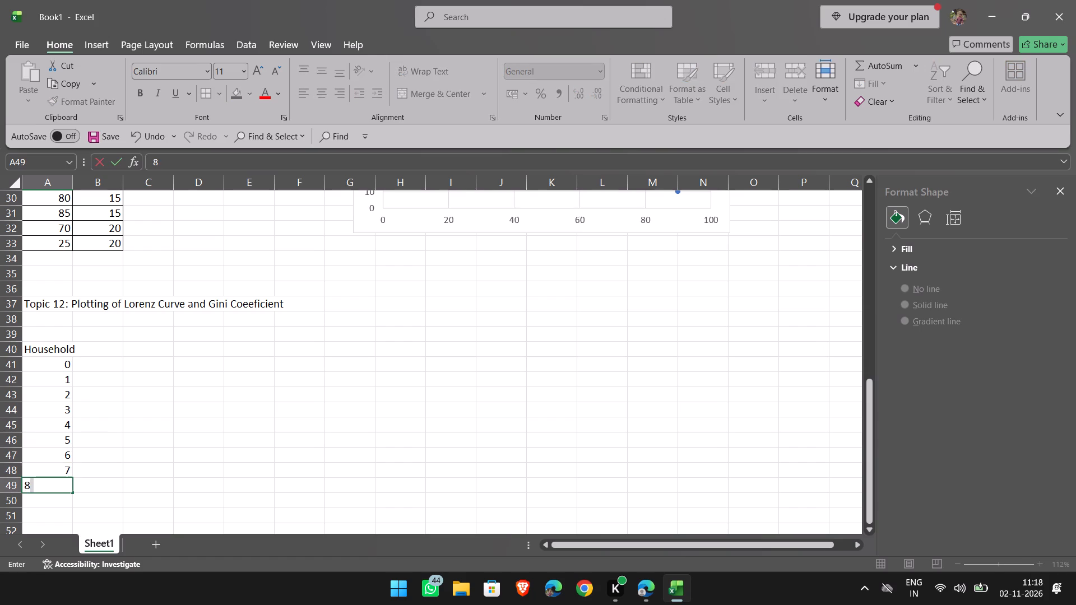
{"action": "key", "text": "Down"}
Enter the column header Income in B40, beside the Household header.
{"action": "key", "text": "Right"}
{"action": "key", "text": "Up"}
{"action": "key", "text": "Up"}
{"action": "key", "text": "Up"}
{"action": "key", "text": "Up"}
{"action": "key", "text": "Up"}
{"action": "key", "text": "Up"}
{"action": "key", "text": "Up"}
{"action": "key", "text": "Up"}
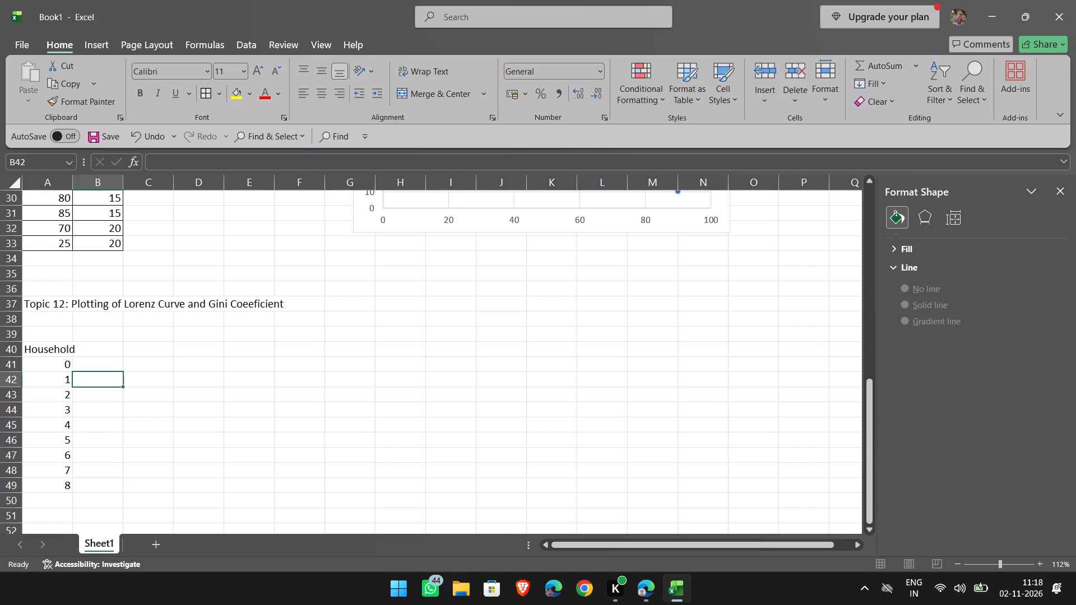
{"action": "key", "text": "Up"}
{"action": "key", "text": "Up"}
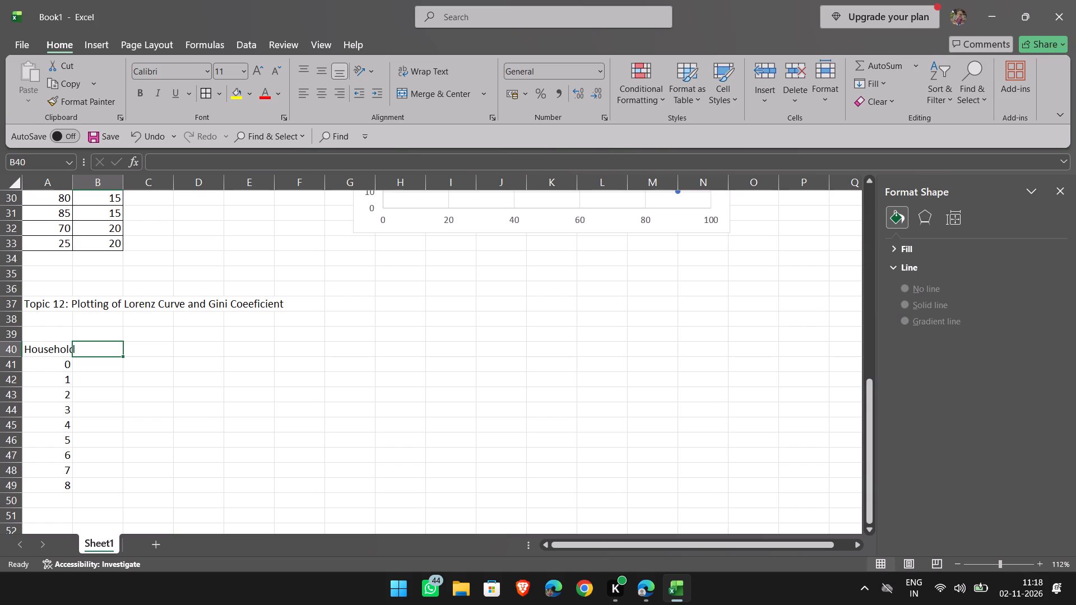
{"action": "type", "text": "Income"}
{"action": "key", "text": "Down"}
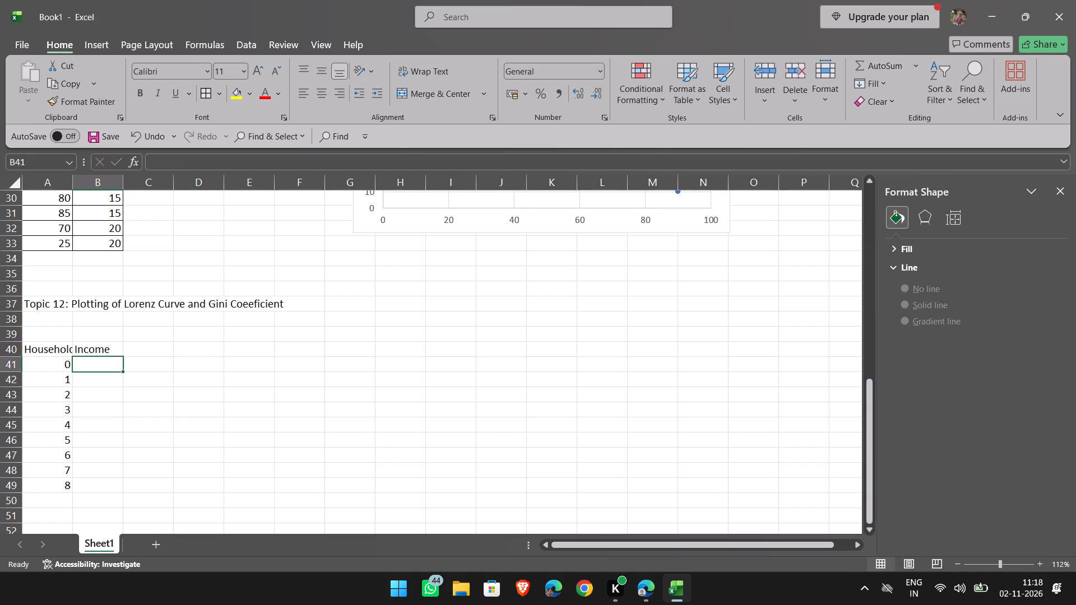
Fill B41:B49 with the incomes 0, 5000, 12000, 18000, 30000, 40000, 60000, 100000 and 150000.
{"action": "key", "text": "Down"}
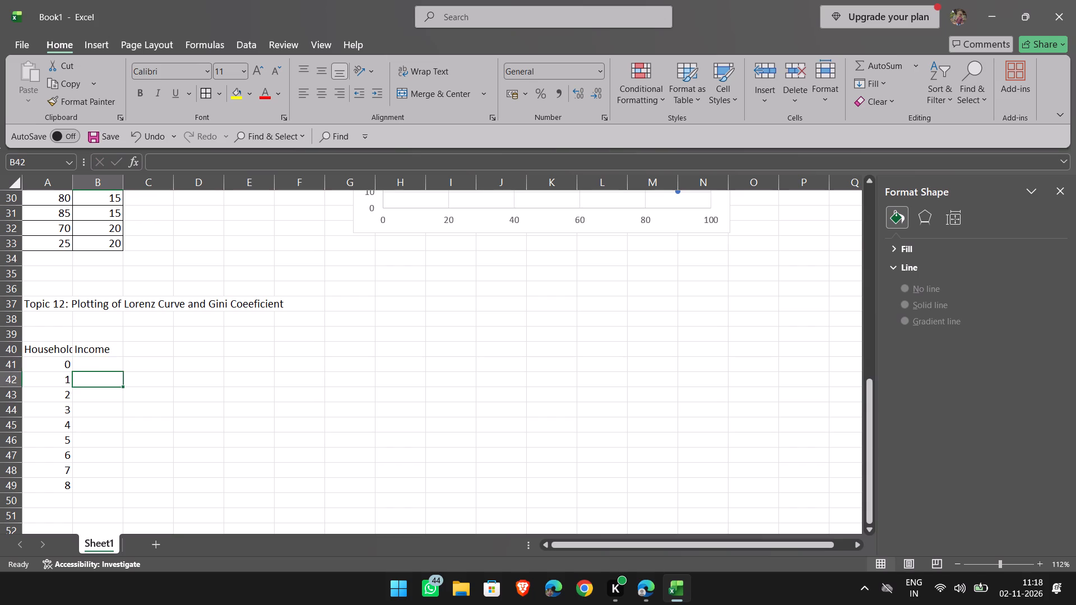
{"action": "key", "text": "Up"}
{"action": "key", "text": "0"}
{"action": "key", "text": "Down"}
{"action": "type", "text": "5000"}
{"action": "key", "text": "Down"}
{"action": "type", "text": "1200"}
{"action": "key", "text": "Down"}
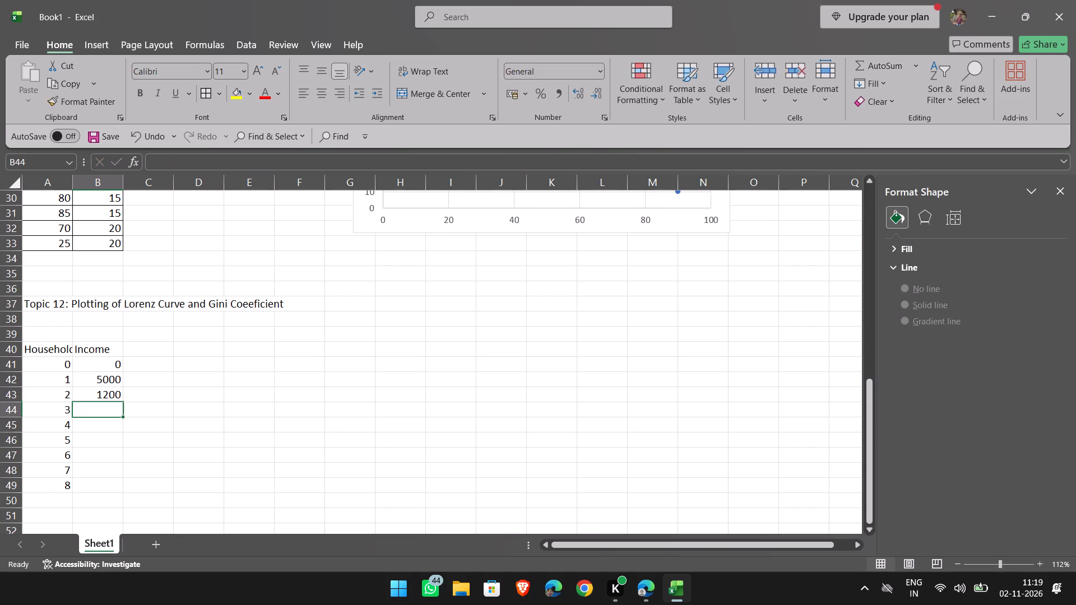
{"action": "key", "text": "Up"}
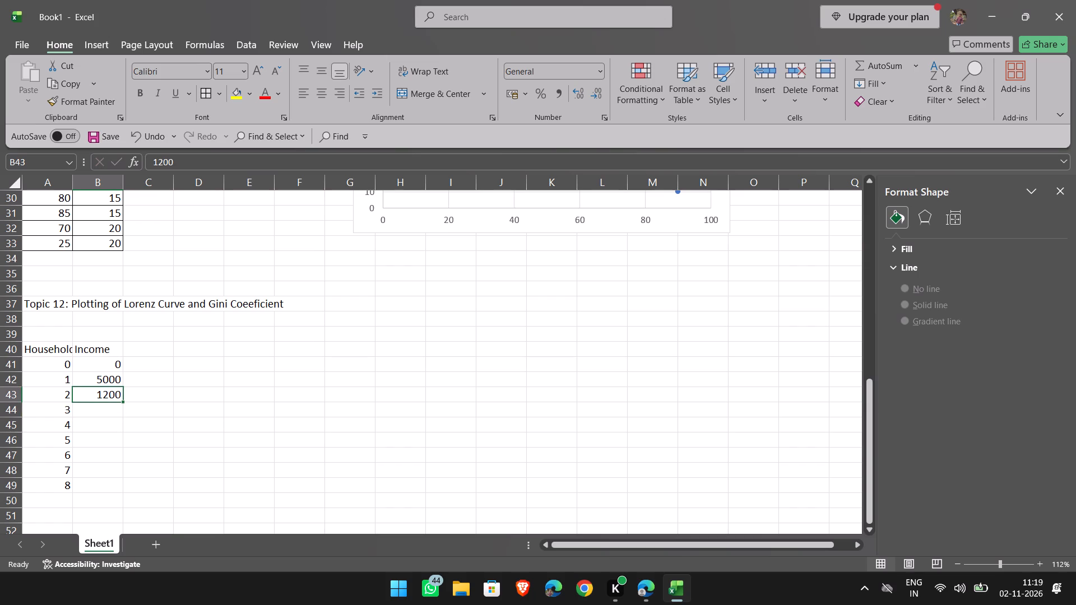
{"action": "type", "text": "12000"}
{"action": "key", "text": "Down"}
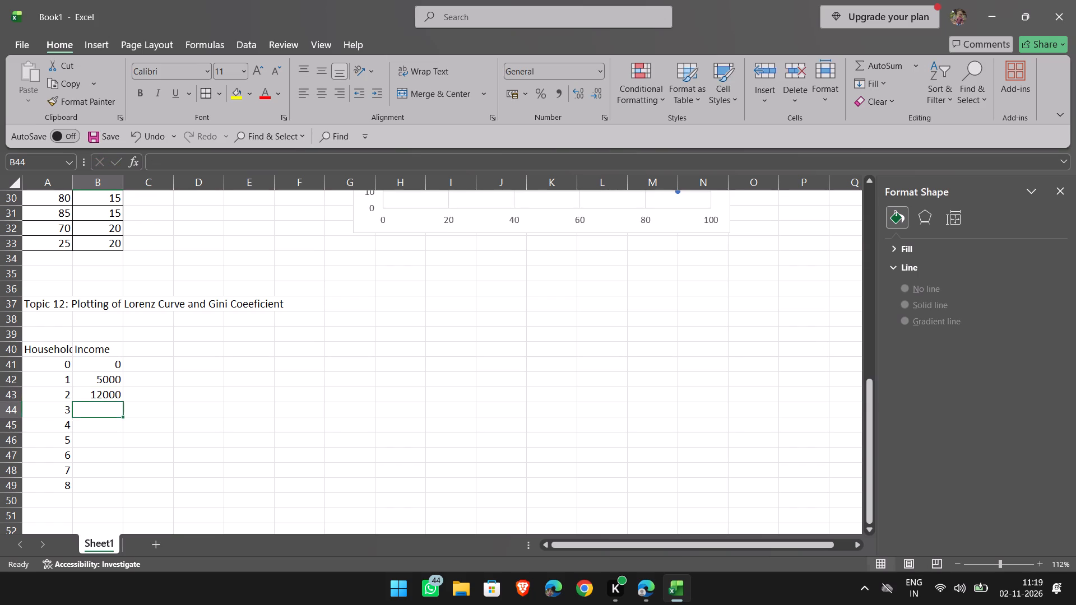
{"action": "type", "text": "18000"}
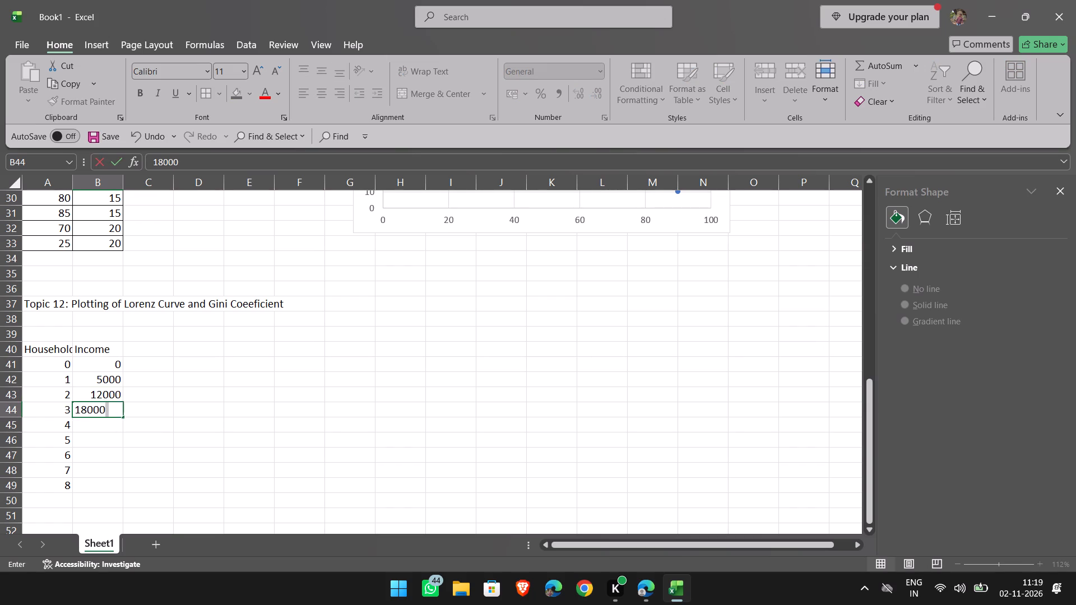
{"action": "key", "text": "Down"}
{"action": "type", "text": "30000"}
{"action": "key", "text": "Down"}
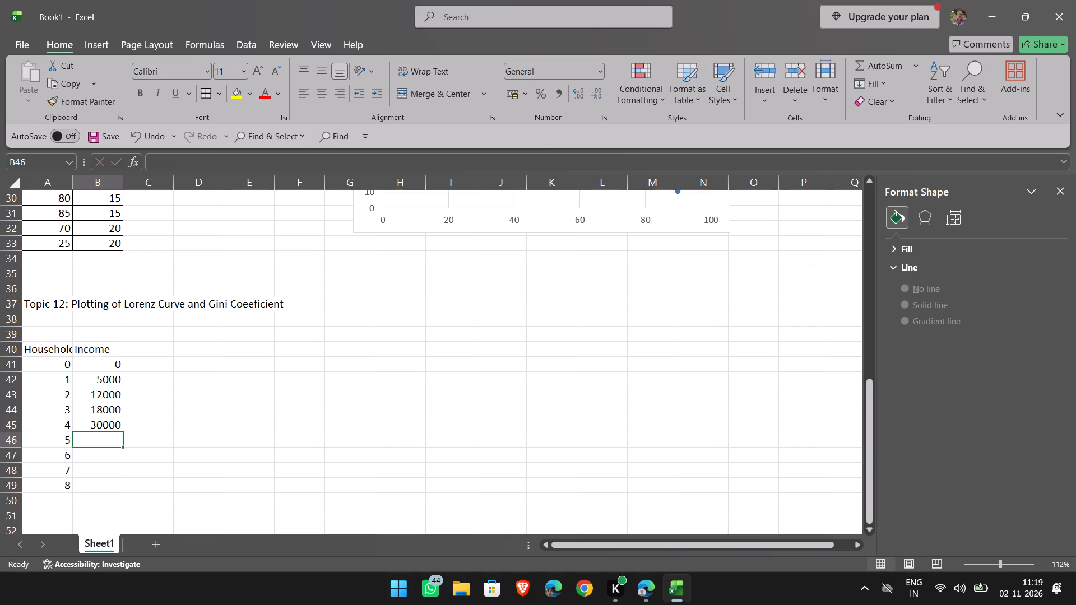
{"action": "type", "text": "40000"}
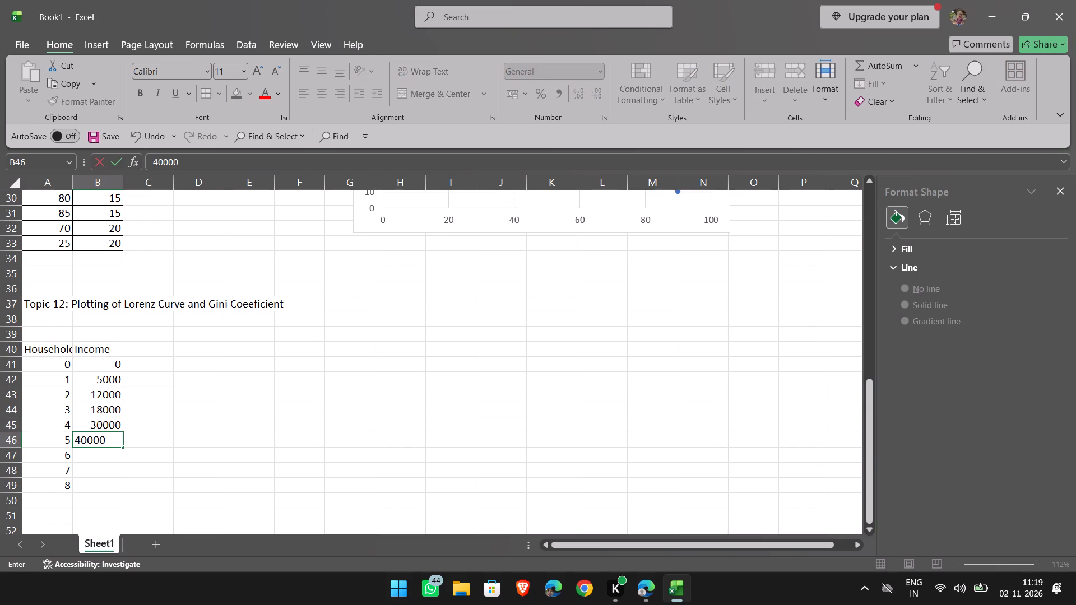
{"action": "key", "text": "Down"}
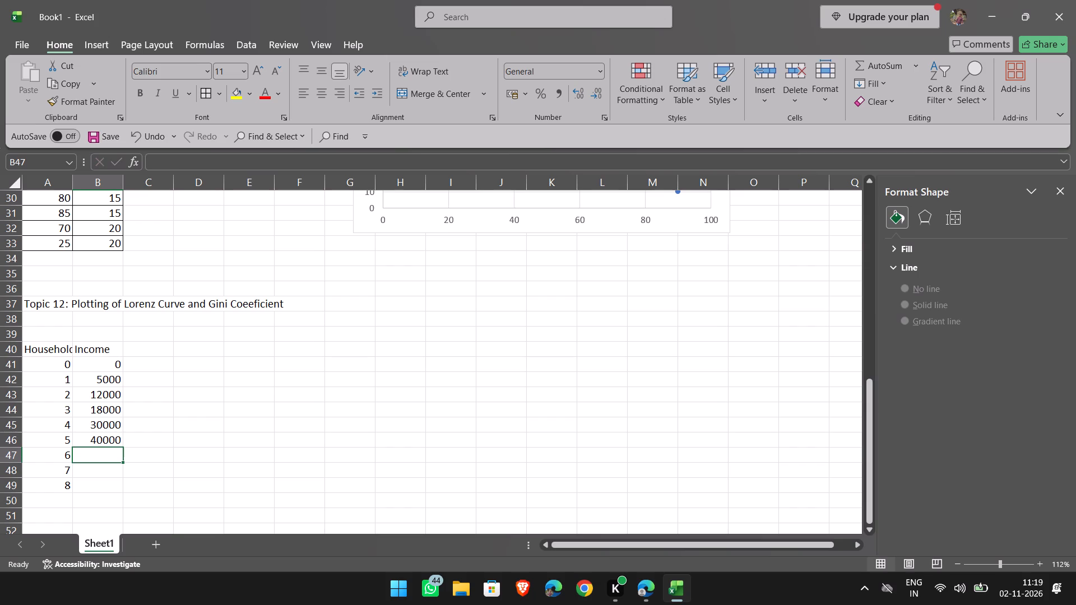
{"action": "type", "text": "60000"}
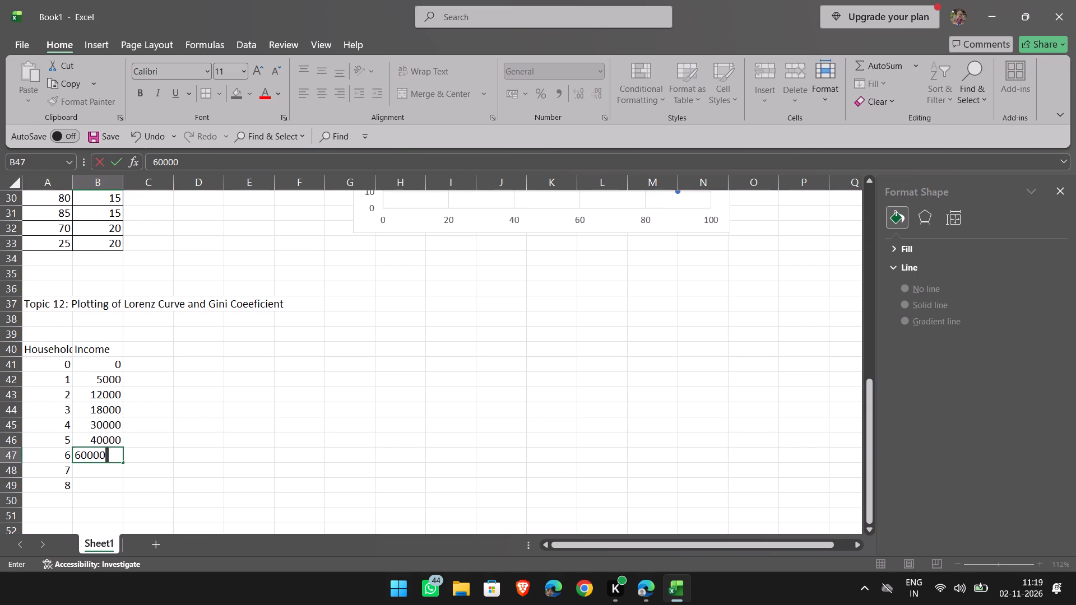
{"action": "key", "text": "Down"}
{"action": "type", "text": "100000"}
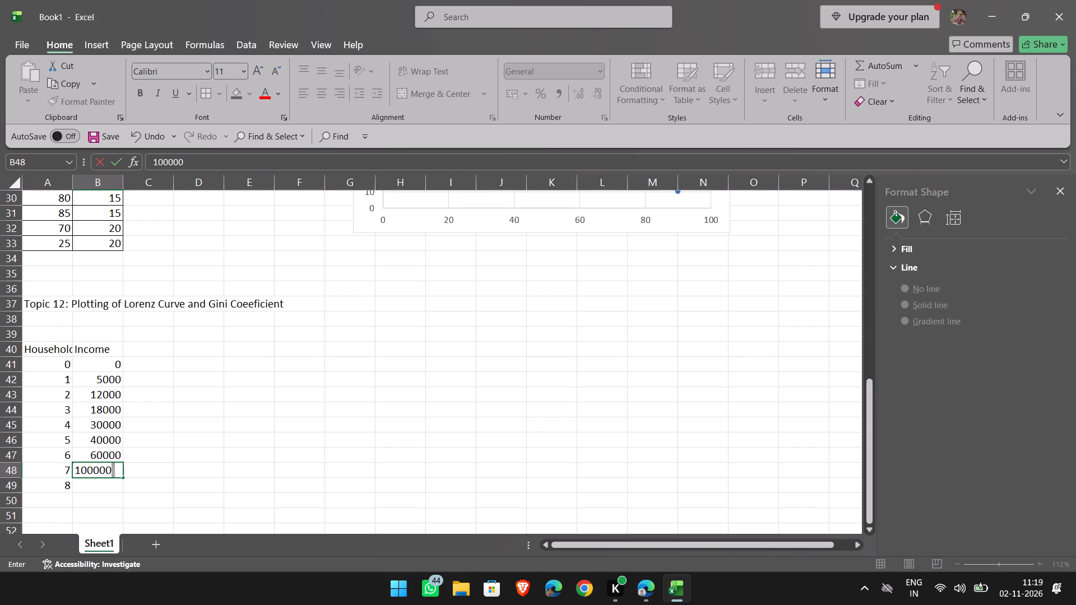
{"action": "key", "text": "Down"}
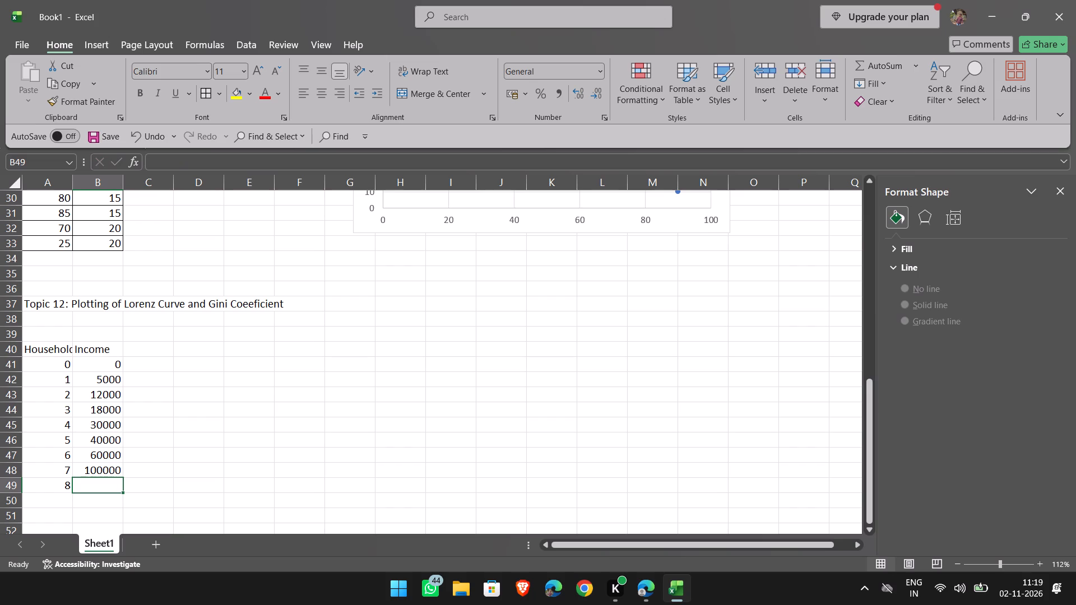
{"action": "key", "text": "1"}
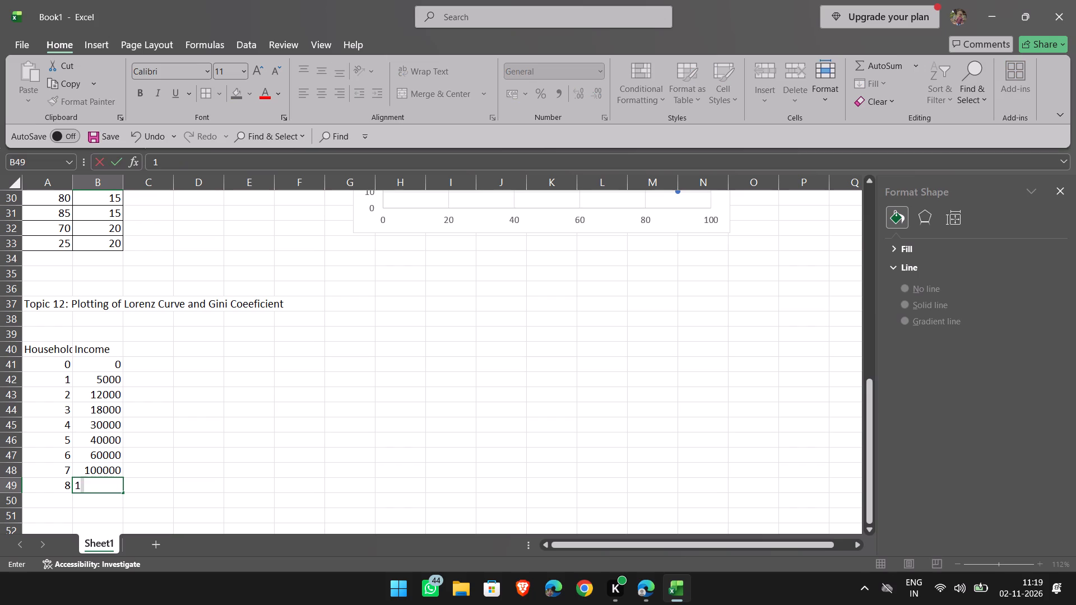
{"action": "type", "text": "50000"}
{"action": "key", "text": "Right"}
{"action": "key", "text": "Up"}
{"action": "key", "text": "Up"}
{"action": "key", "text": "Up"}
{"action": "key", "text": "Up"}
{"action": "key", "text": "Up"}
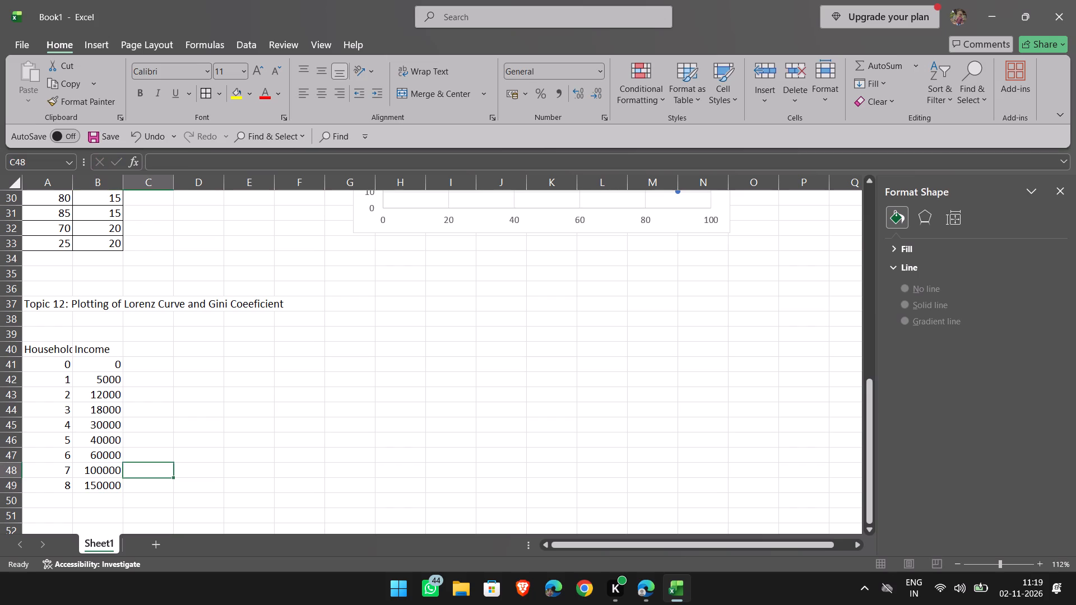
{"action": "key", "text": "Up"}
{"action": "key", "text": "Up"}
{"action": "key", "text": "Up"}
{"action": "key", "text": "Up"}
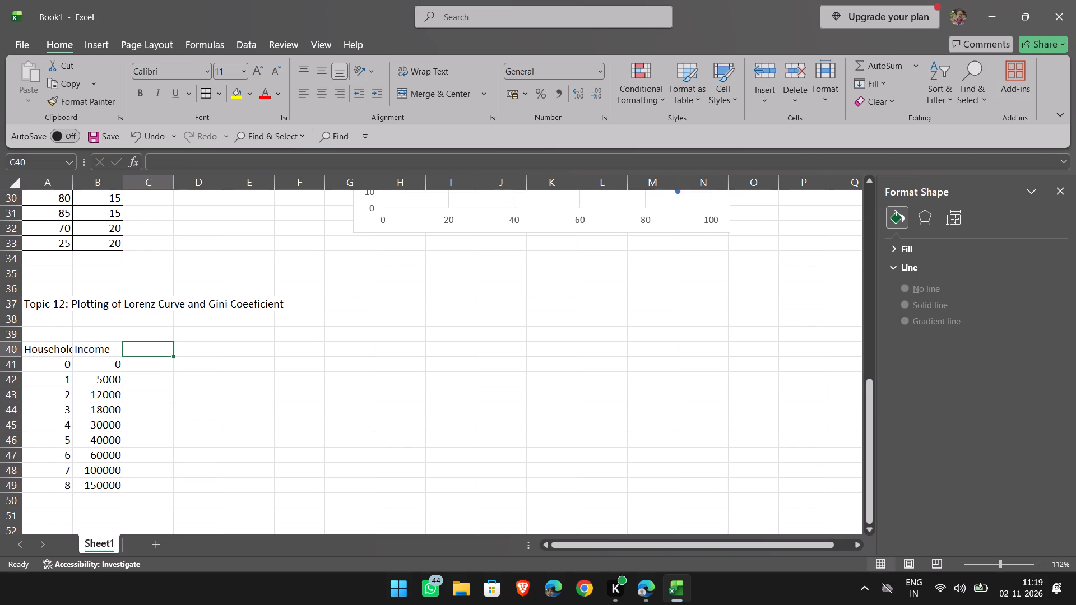
Make the Topic 12 heading in A37 and the Household and Income headers in A40:B40 bold.
{"action": "left_click", "coordinate": [38, 309]}
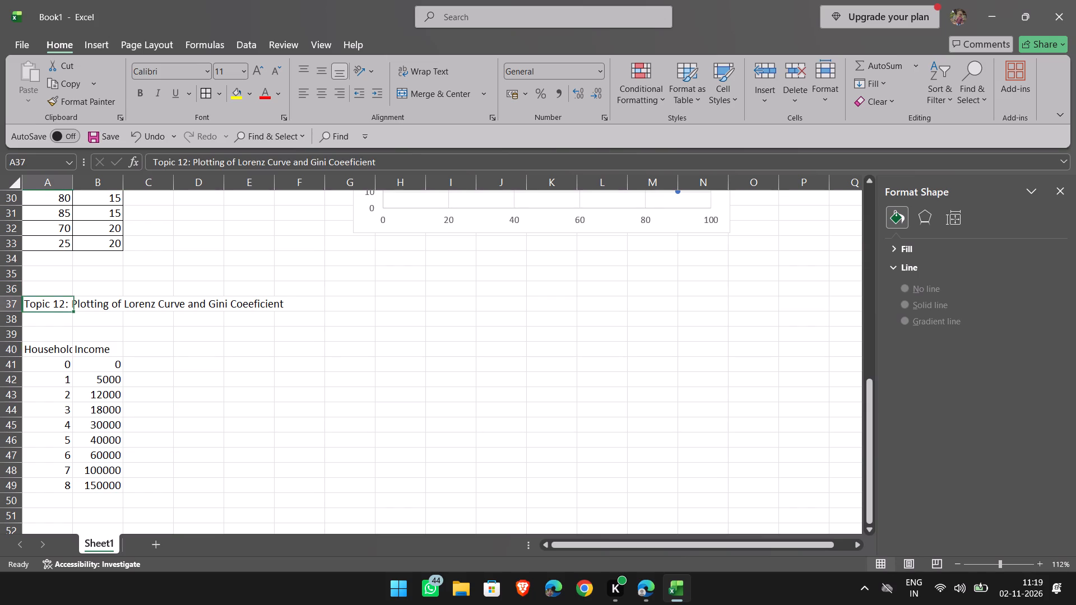
{"action": "key", "text": "ctrl+b"}
{"action": "double_click", "coordinate": [43, 357]}
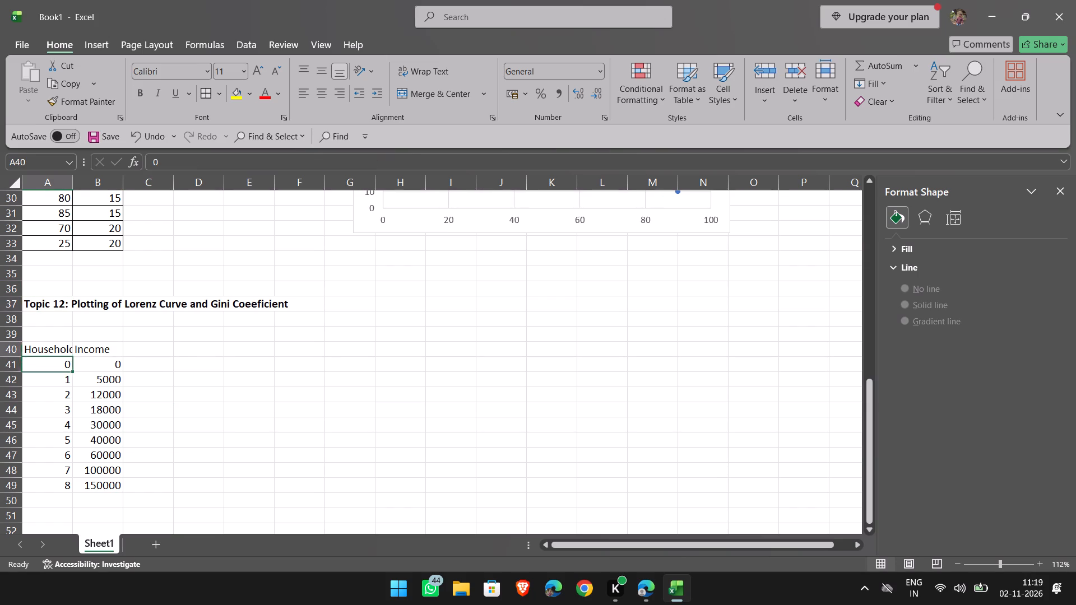
{"action": "key", "text": "ctrl+b"}
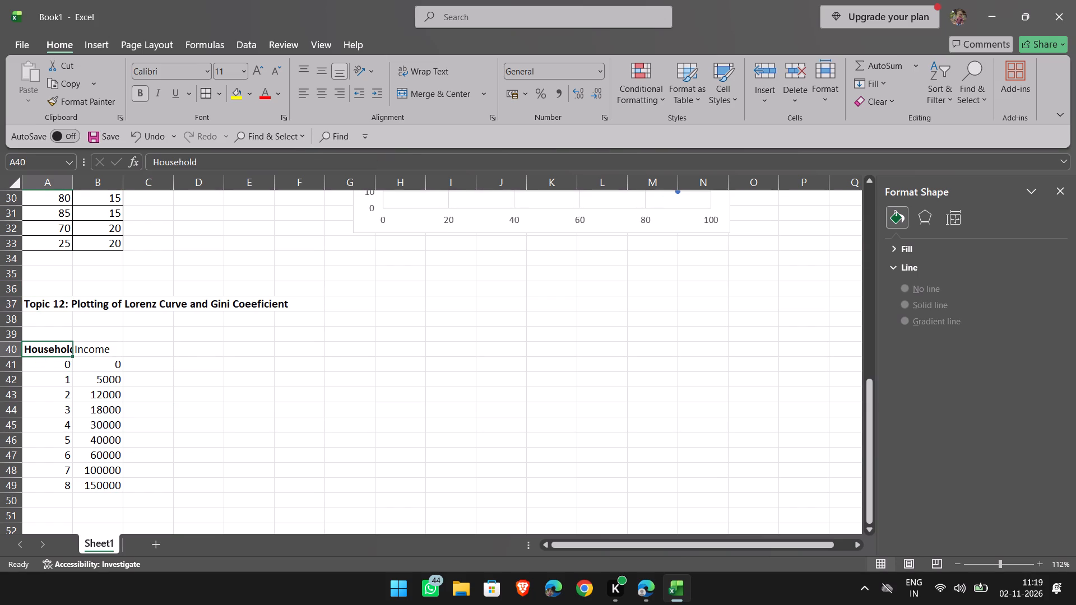
{"action": "key", "text": "Right"}
{"action": "key", "text": "ctrl+b"}
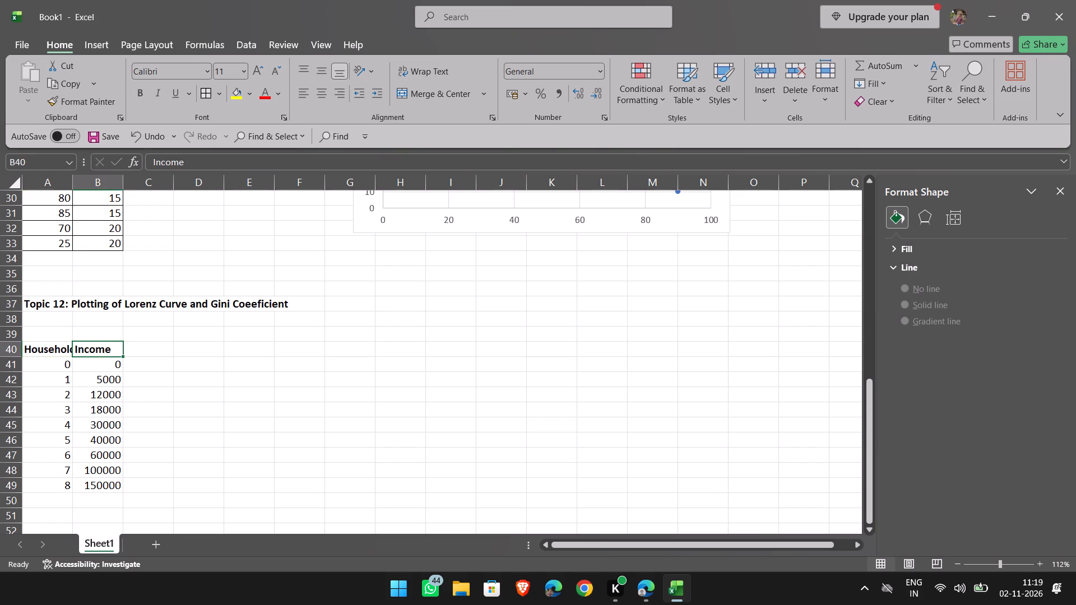
Apply all borders to the household income table in A40:B49.
{"action": "left_click", "coordinate": [71, 362]}
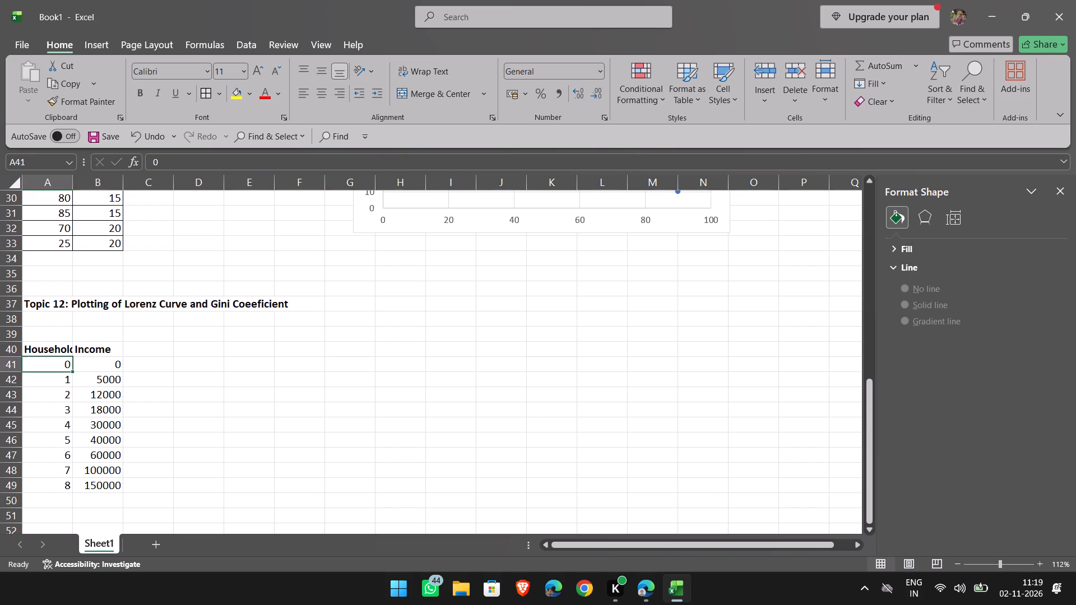
{"action": "key", "text": "ctrl+a"}
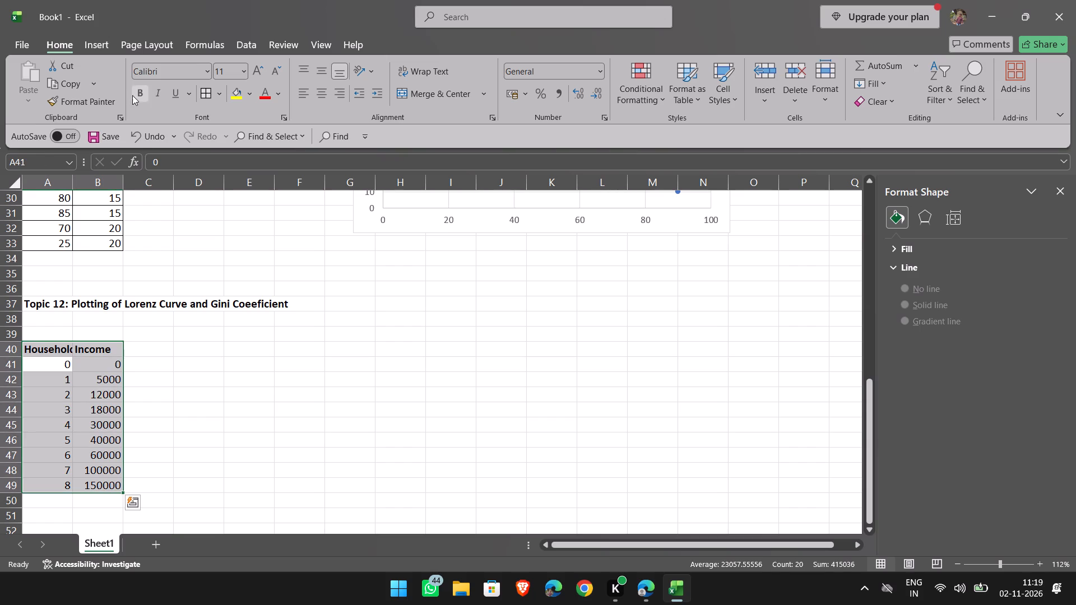
{"action": "left_click", "coordinate": [207, 96]}
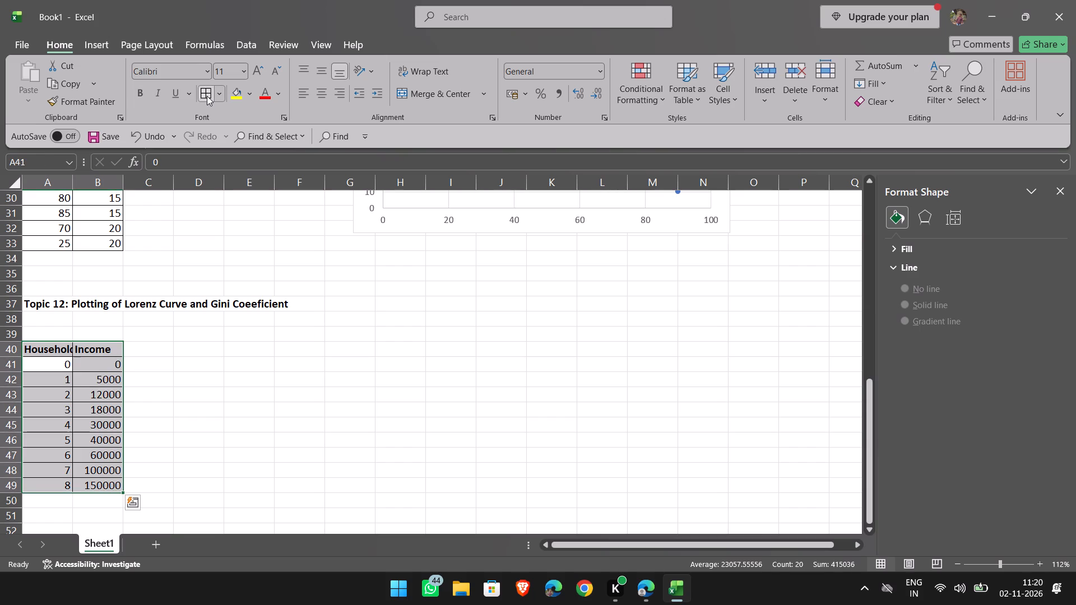
{"action": "left_click", "coordinate": [397, 247]}
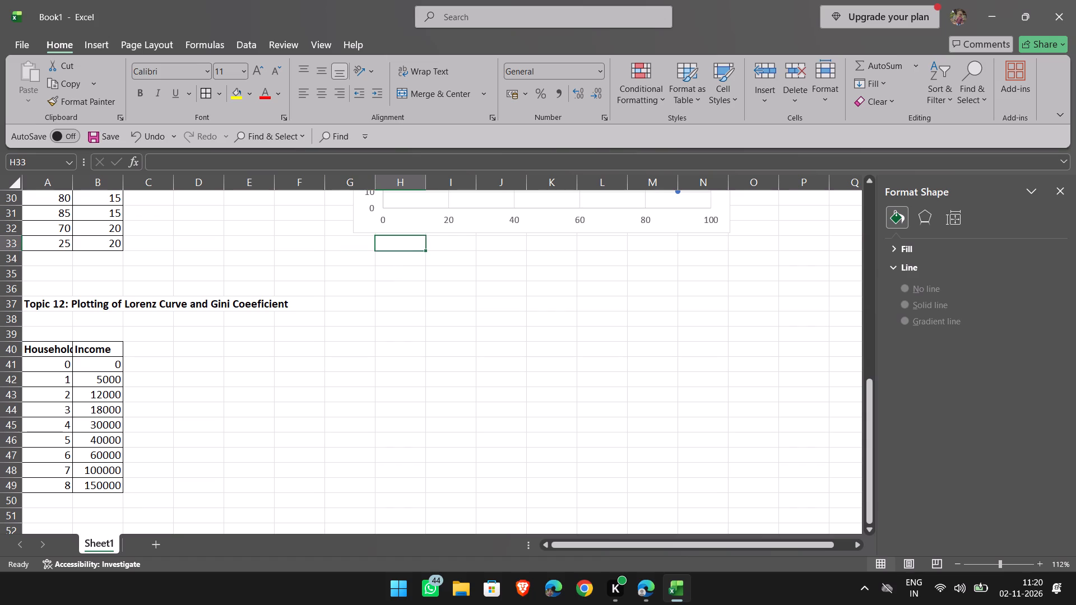
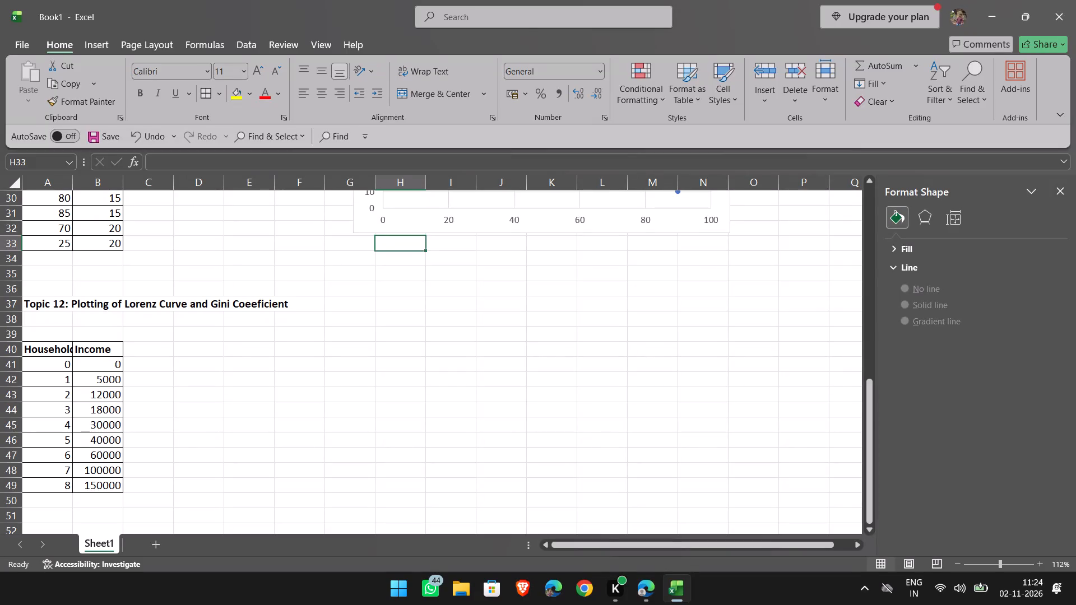
Delete the extra e from the last word of the Topic 12 heading in A37, making it read Coeficient.
{"action": "left_click", "coordinate": [38, 302]}
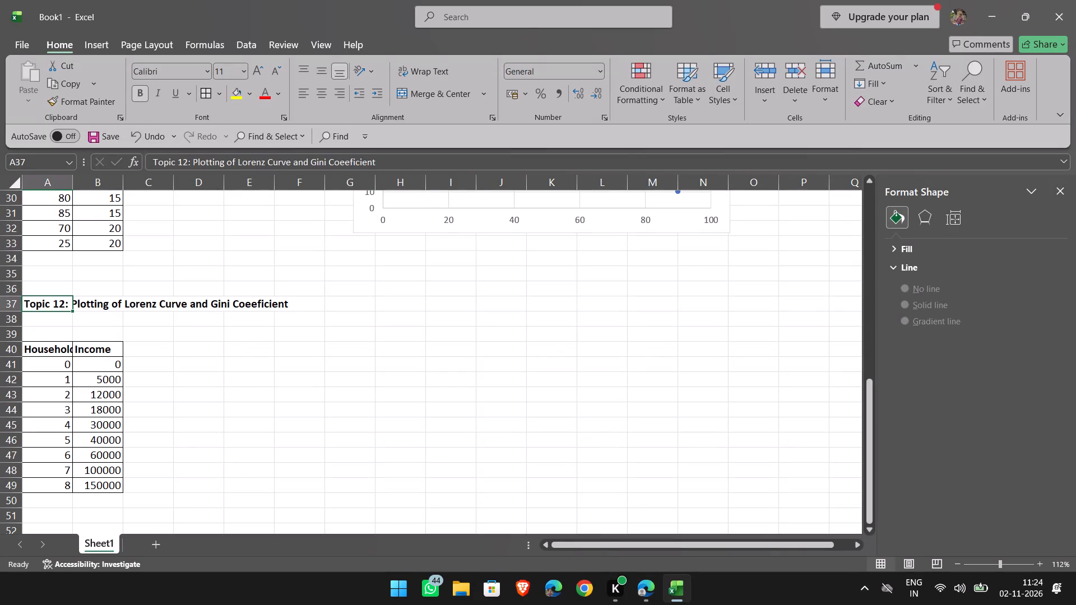
{"action": "triple_click", "coordinate": [261, 305]}
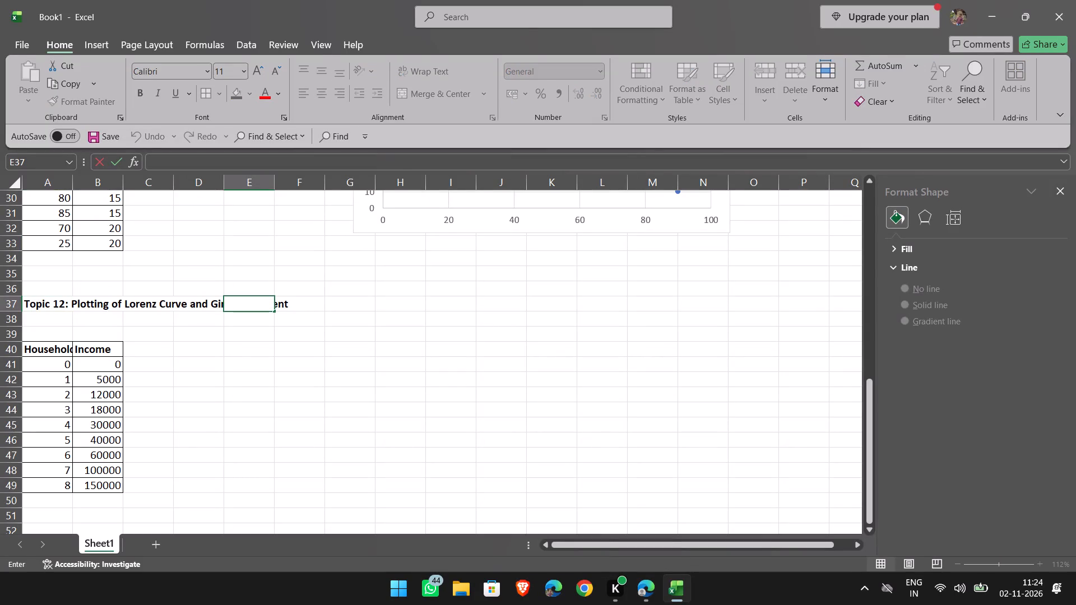
{"action": "left_click", "coordinate": [404, 332]}
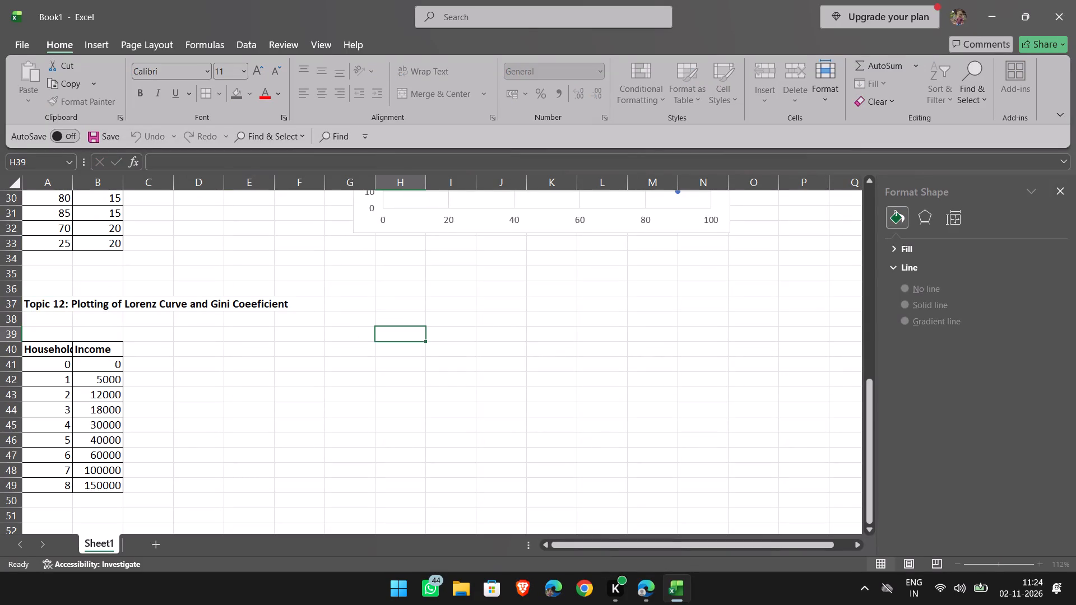
{"action": "triple_click", "coordinate": [45, 302]}
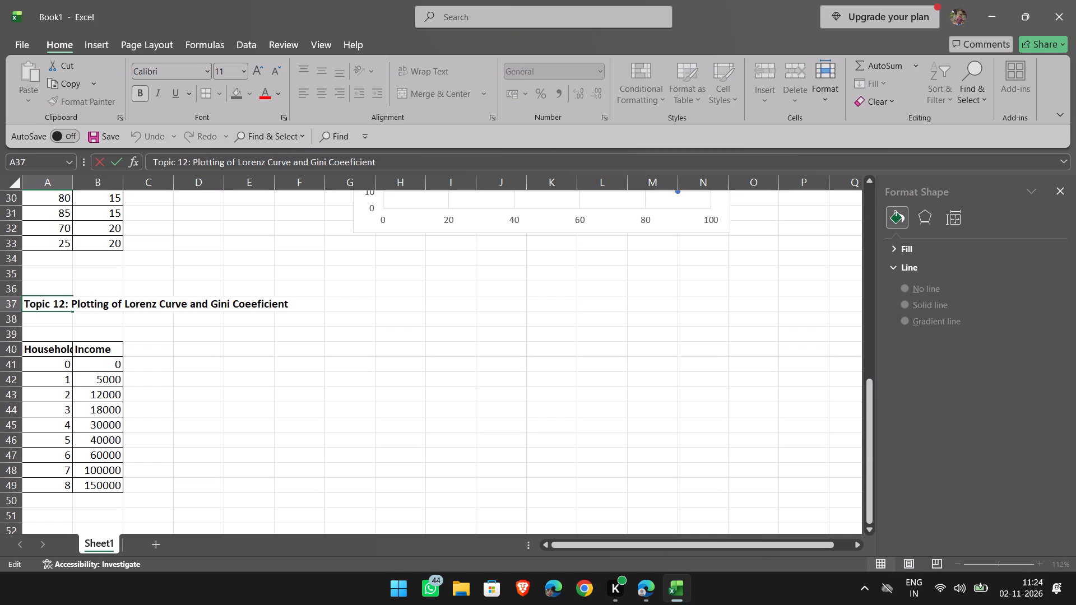
{"action": "left_click", "coordinate": [267, 304]}
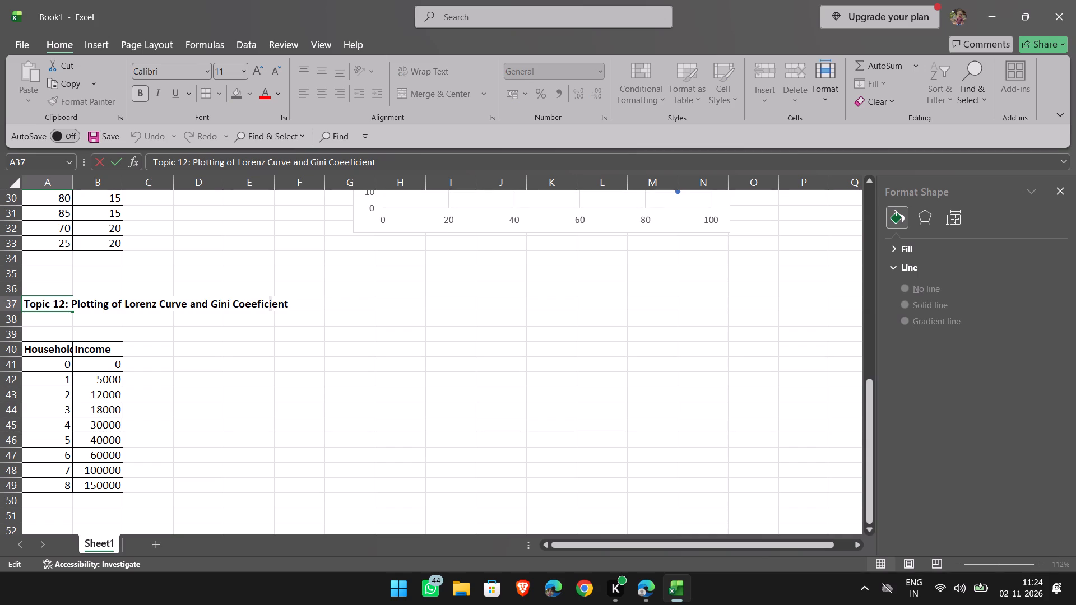
{"action": "left_click", "coordinate": [256, 304]}
{"action": "key", "text": "BackSpace"}
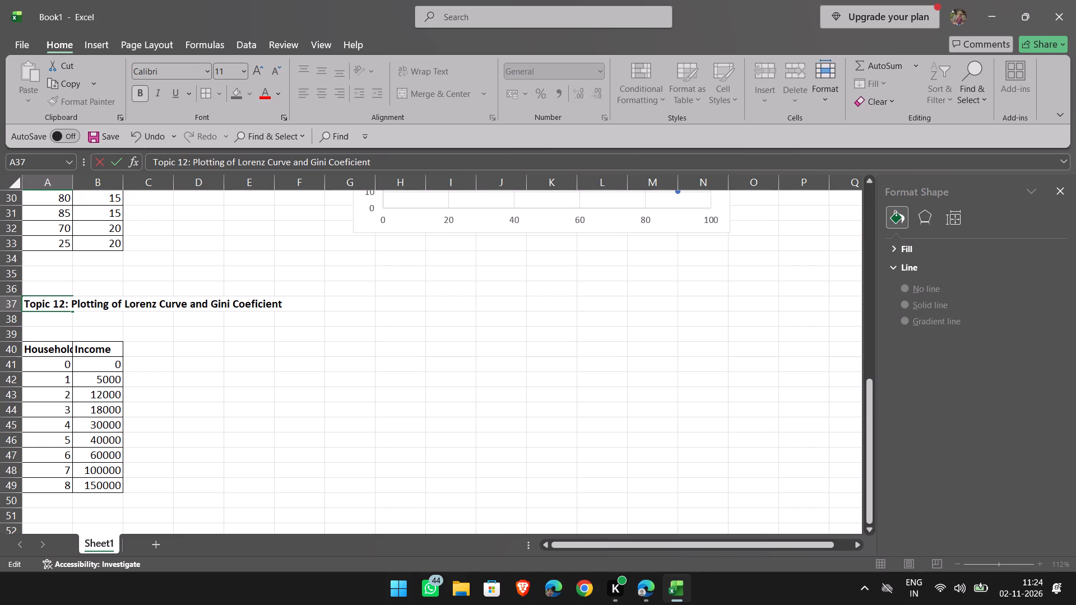
{"action": "left_click", "coordinate": [275, 304]}
{"action": "left_click", "coordinate": [327, 308]}
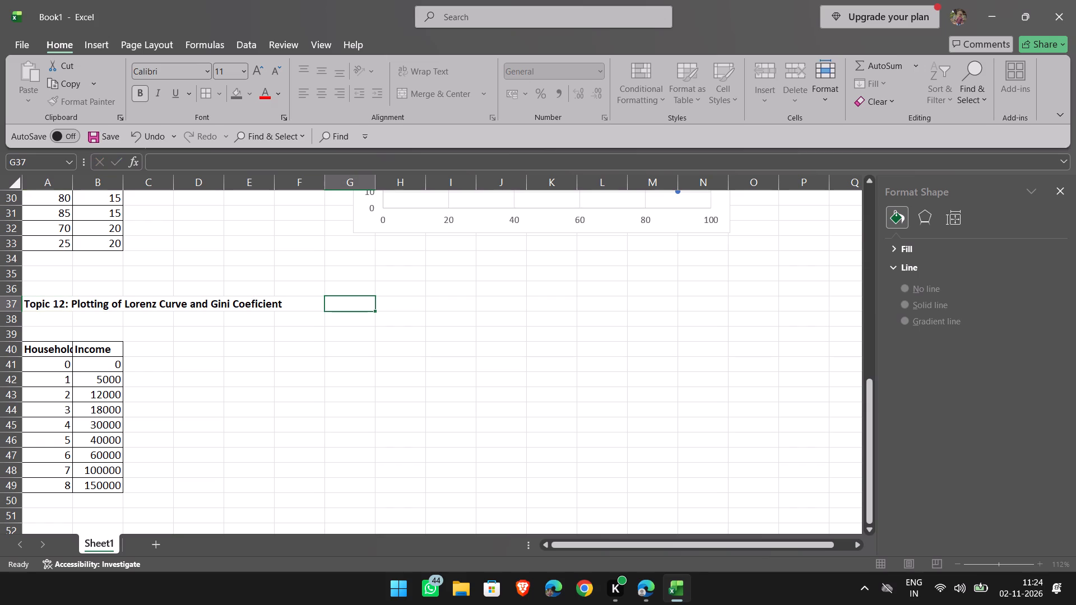
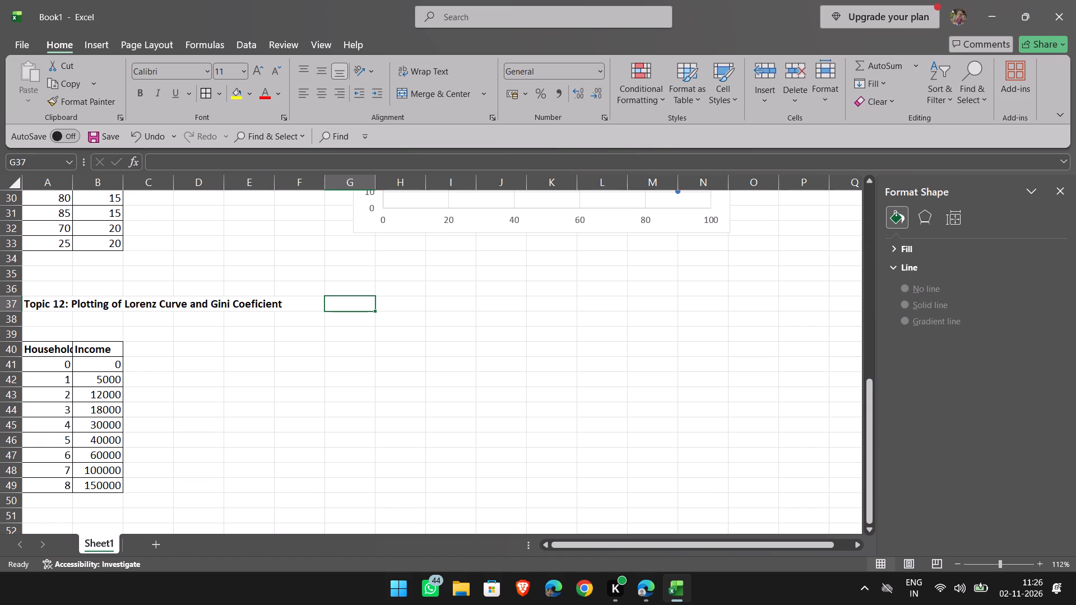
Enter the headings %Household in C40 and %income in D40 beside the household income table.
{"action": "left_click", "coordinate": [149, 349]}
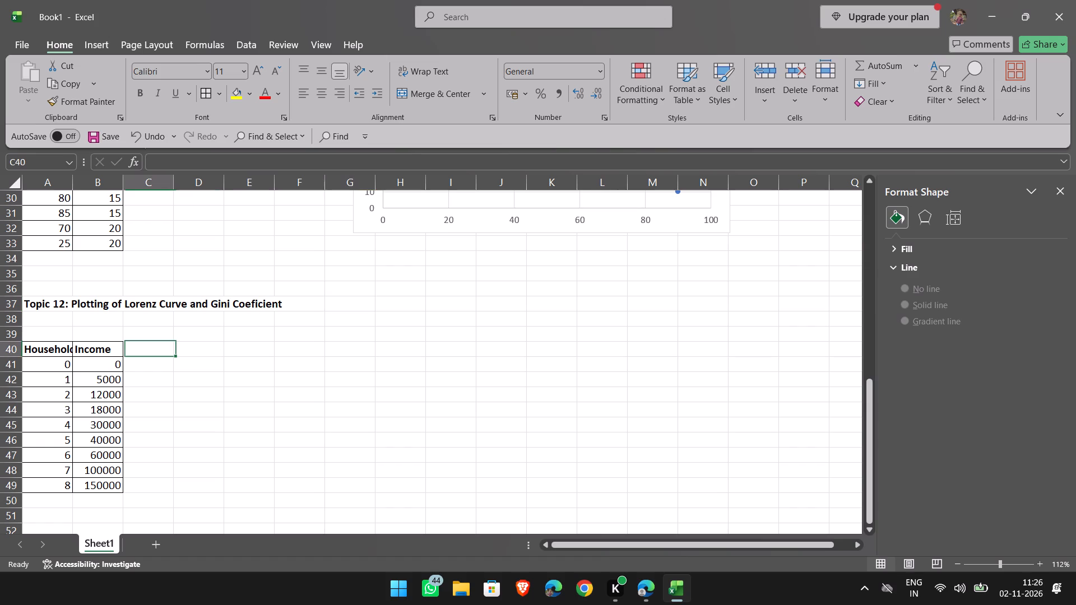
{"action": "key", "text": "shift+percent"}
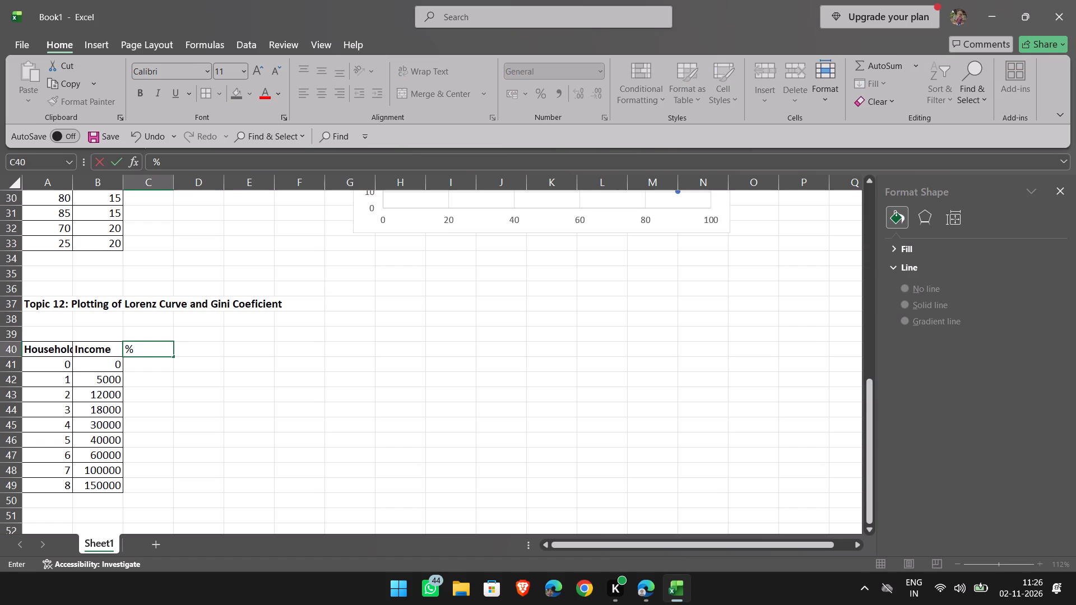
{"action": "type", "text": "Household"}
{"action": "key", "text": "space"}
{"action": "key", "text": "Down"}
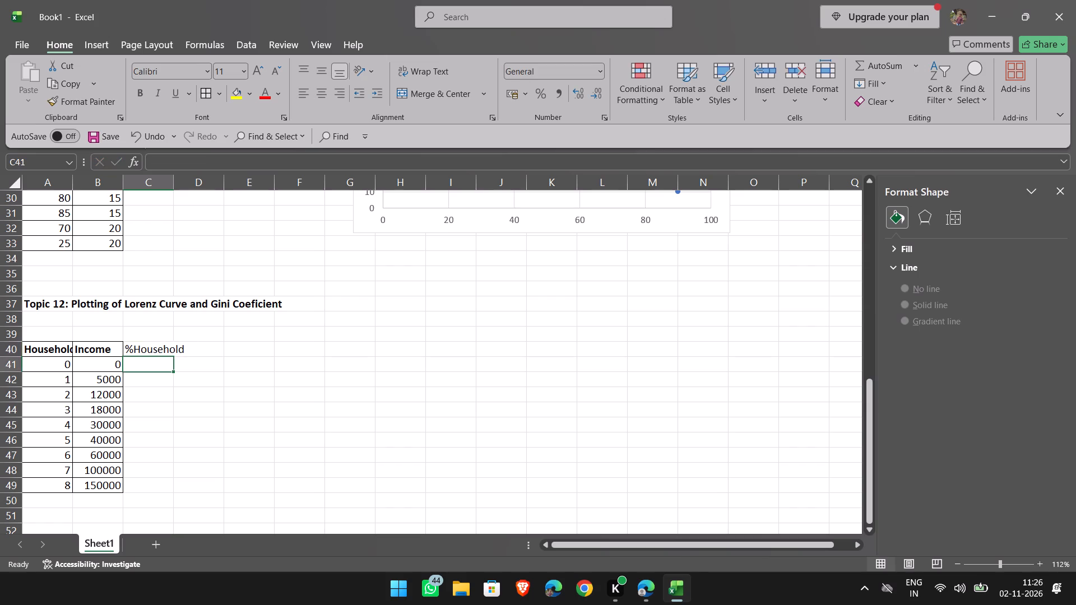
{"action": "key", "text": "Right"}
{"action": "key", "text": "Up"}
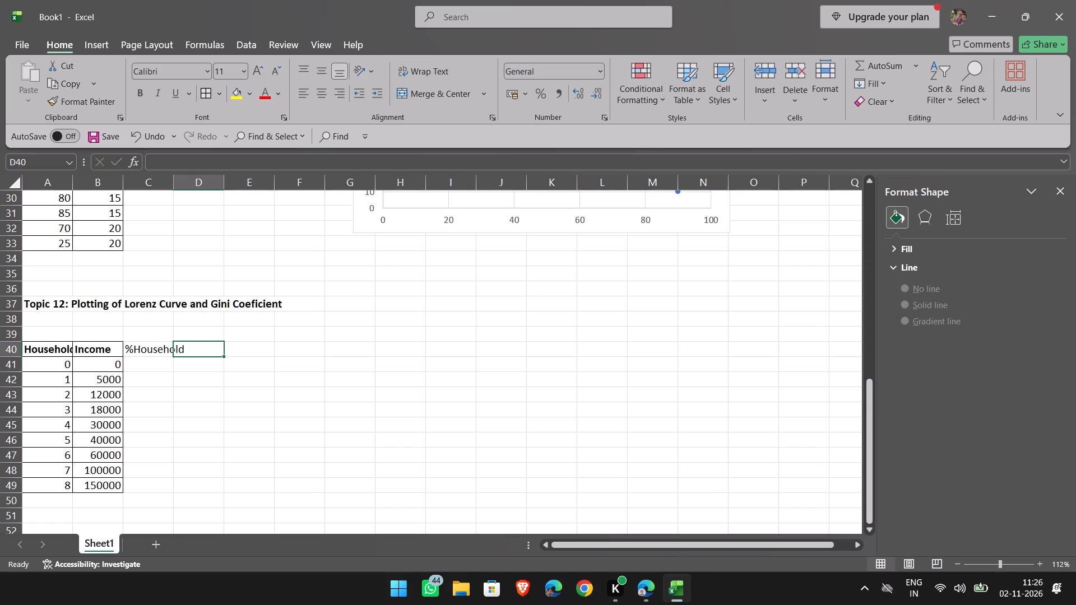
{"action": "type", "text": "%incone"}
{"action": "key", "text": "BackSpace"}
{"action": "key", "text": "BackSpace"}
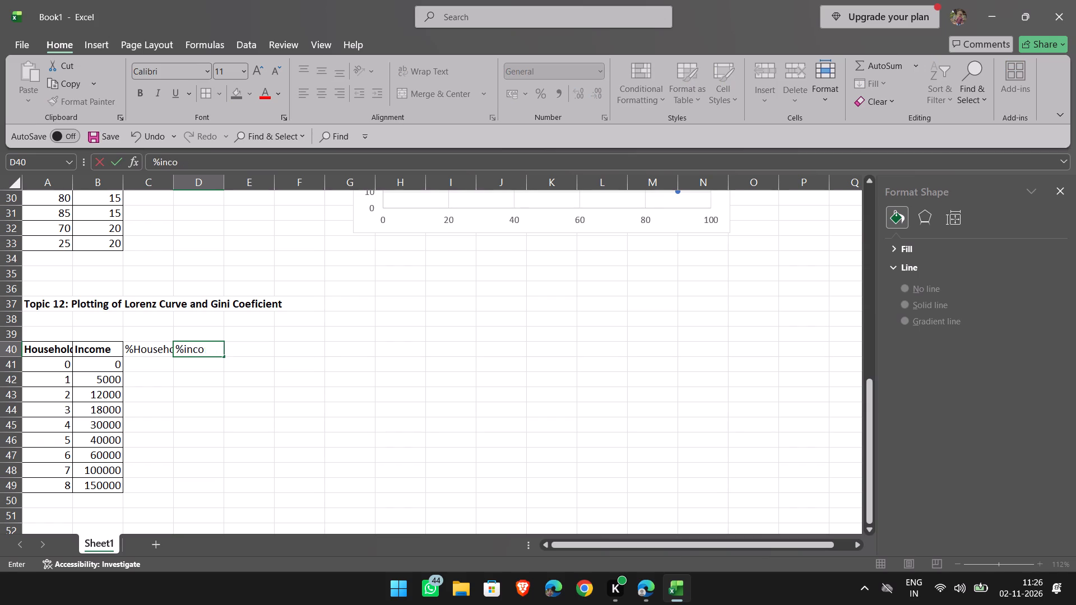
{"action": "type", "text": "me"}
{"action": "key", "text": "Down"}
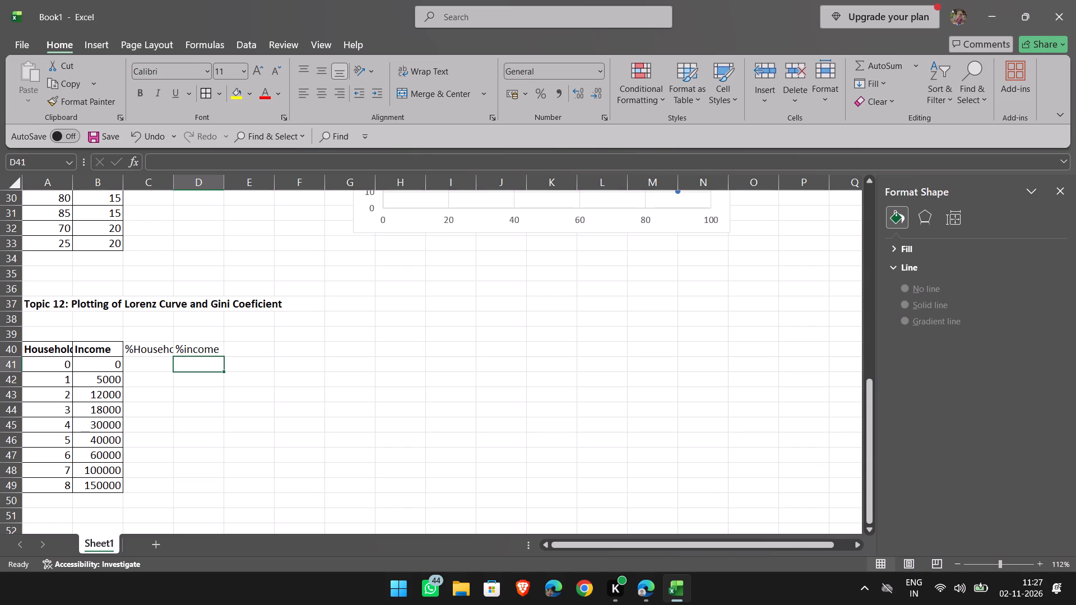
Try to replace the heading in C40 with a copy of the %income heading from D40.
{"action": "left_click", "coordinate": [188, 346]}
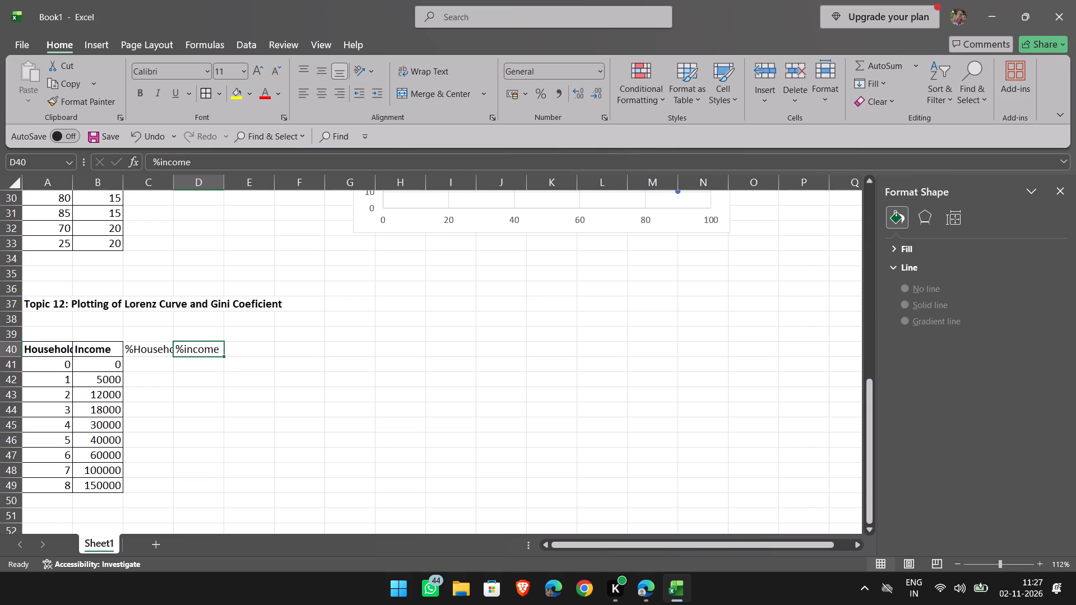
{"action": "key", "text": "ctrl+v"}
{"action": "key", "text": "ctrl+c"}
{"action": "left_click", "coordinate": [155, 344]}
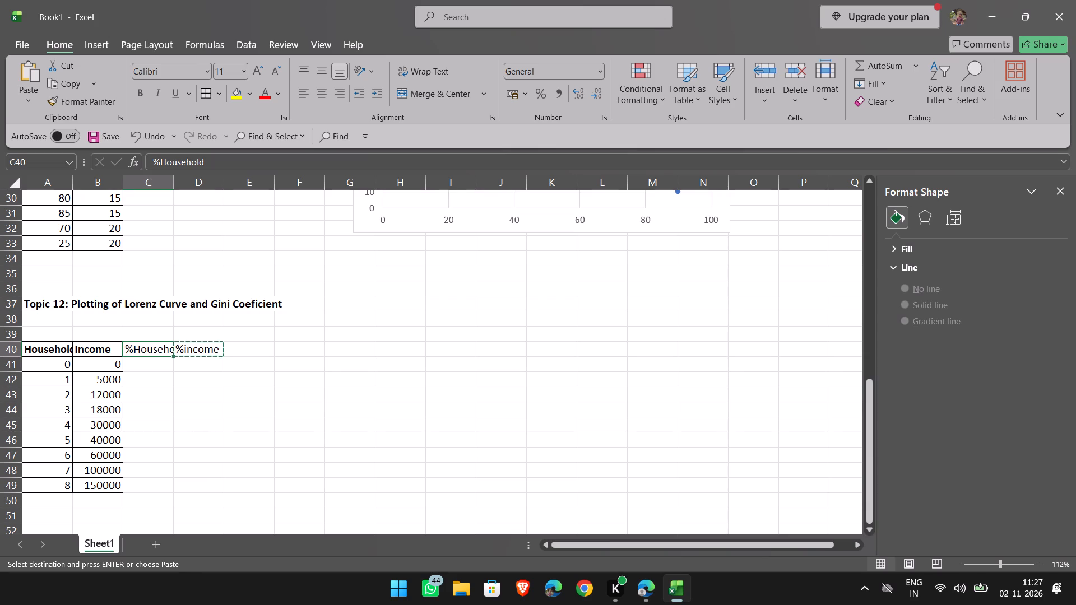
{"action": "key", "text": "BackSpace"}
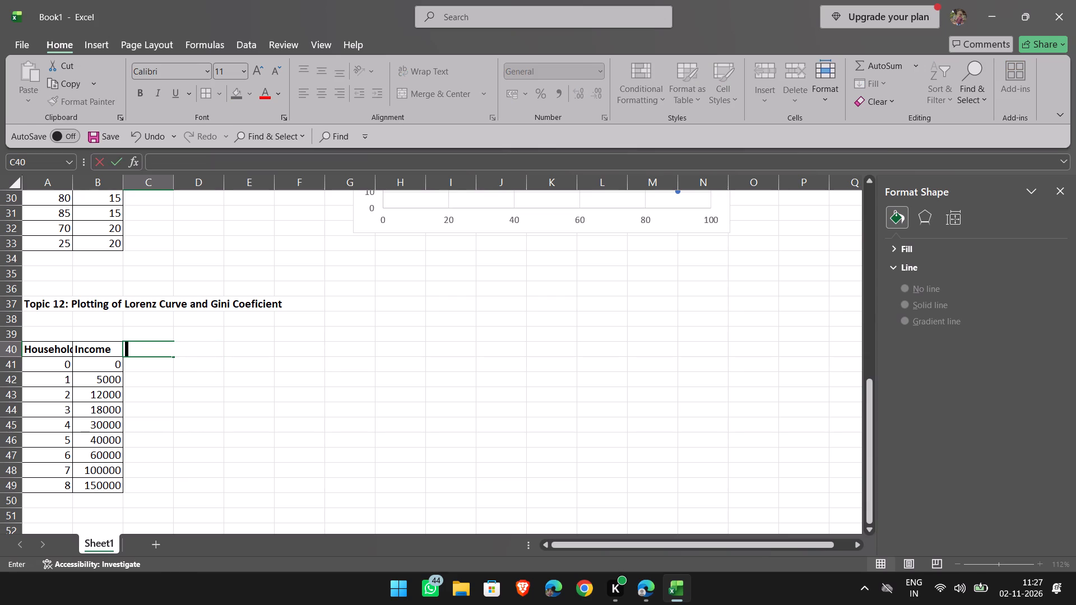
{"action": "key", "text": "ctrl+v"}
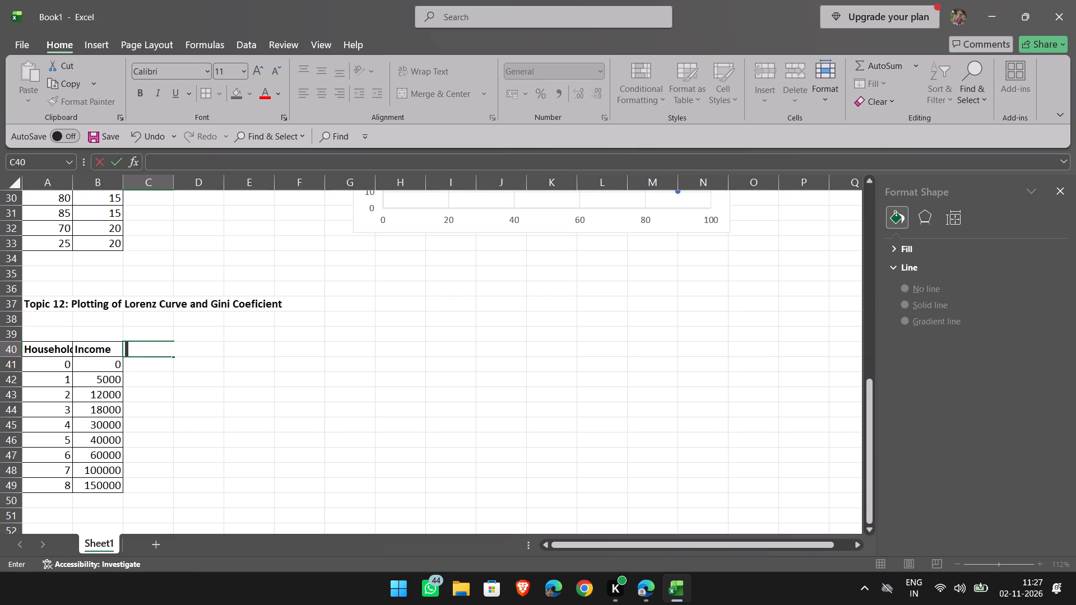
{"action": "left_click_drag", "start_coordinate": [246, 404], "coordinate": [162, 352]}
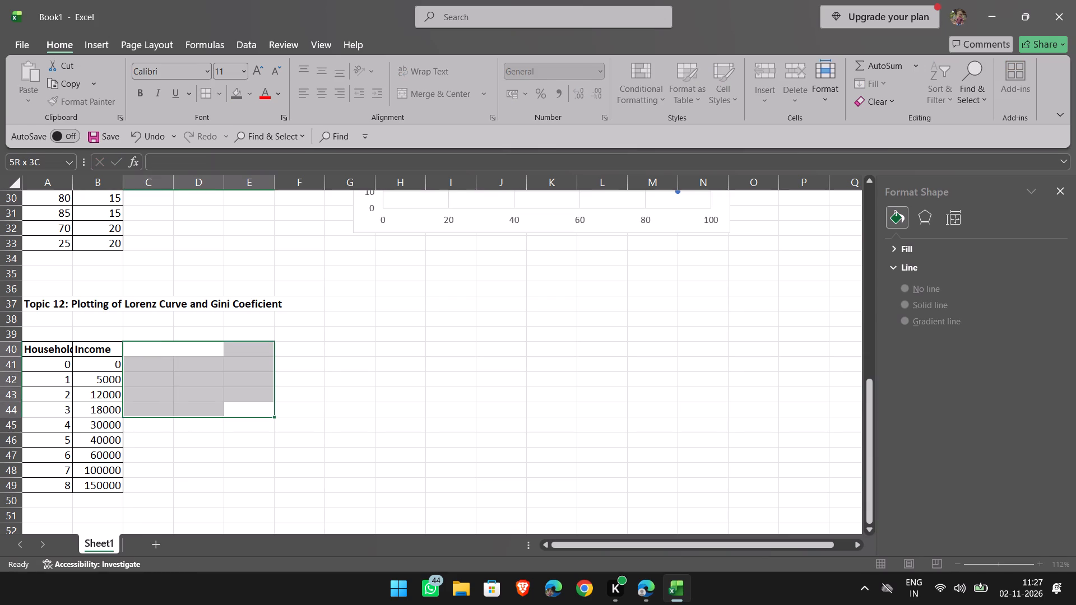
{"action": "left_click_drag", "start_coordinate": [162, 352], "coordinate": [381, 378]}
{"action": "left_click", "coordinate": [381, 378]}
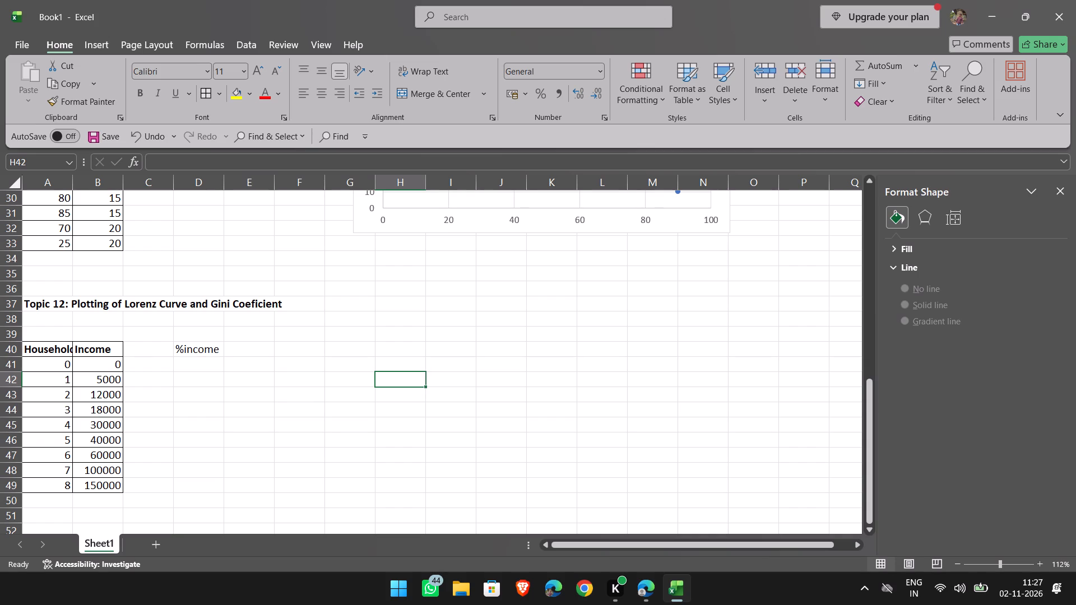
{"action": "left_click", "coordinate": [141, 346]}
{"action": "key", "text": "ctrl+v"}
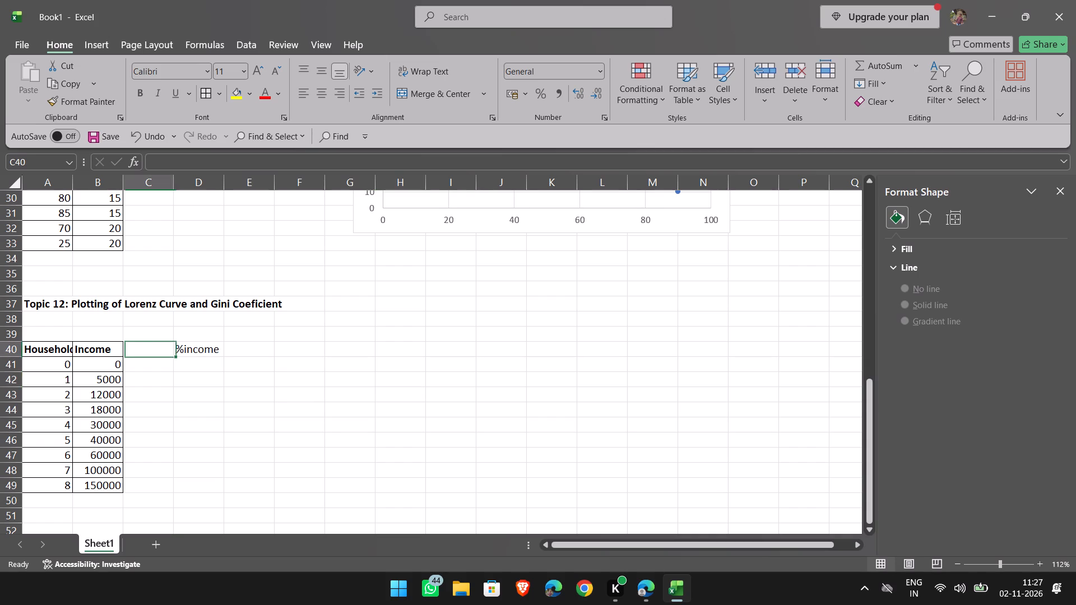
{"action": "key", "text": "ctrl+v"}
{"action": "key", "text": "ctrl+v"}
Enter the heading income in C40 with strikethrough formatting.
{"action": "key", "text": "shift+v"}
{"action": "key", "text": "BackSpace"}
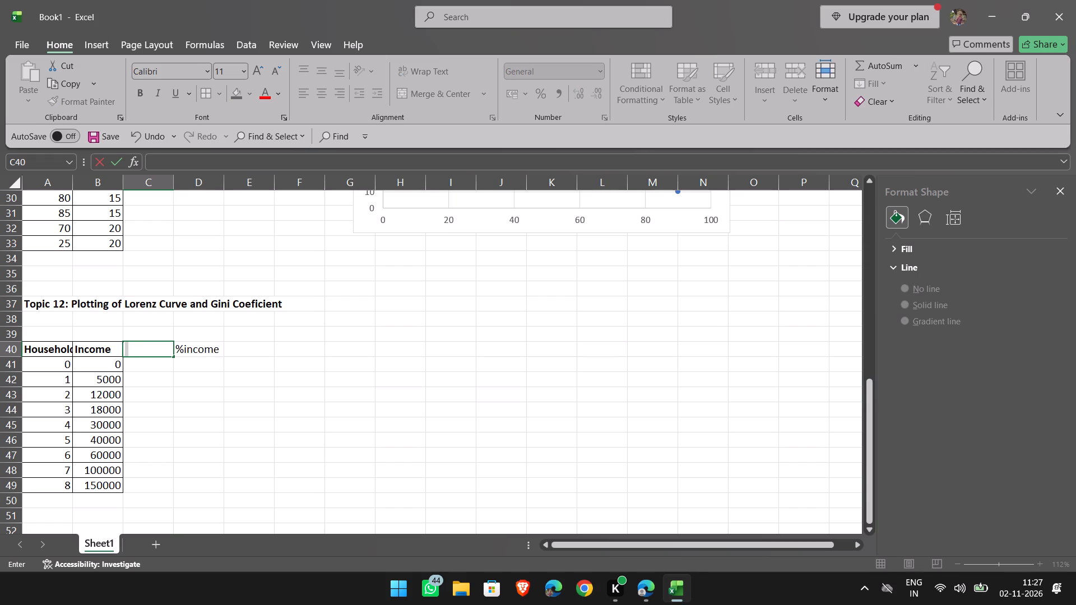
{"action": "key", "text": "ctrl+5"}
{"action": "type", "text": "income"}
Replace the heading in D40 with #household.
{"action": "left_click", "coordinate": [213, 349]}
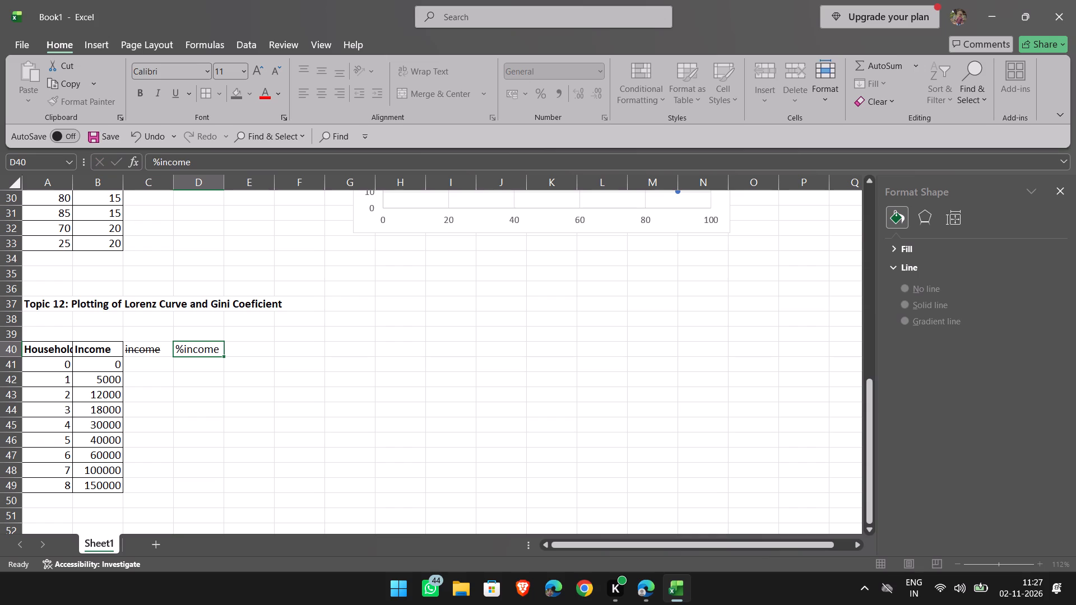
{"action": "key", "text": "BackSpace"}
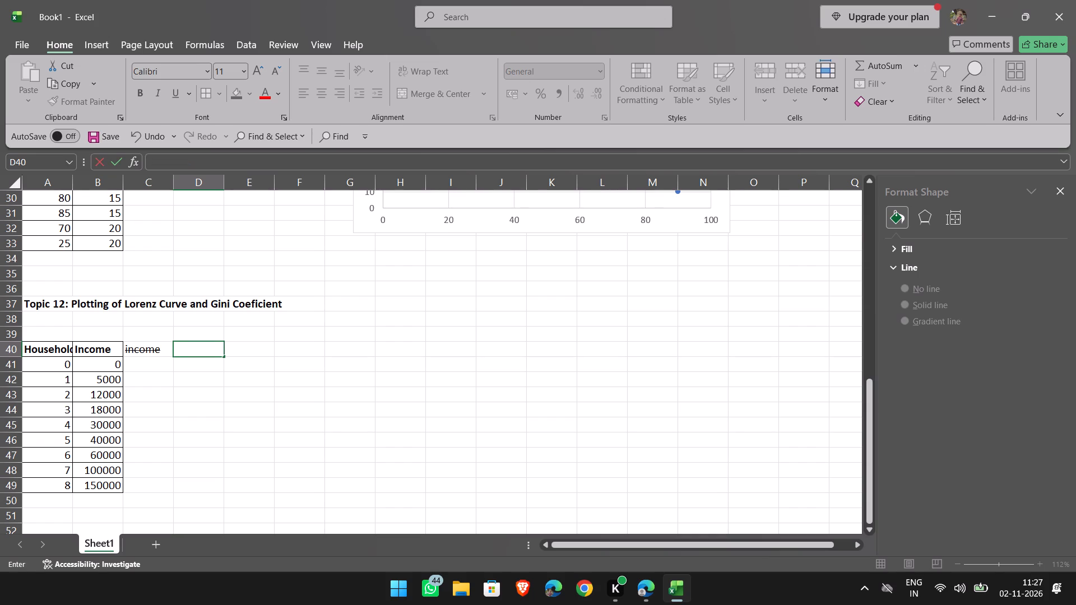
{"action": "key", "text": "shift+numbersign"}
{"action": "type", "text": "housw"}
{"action": "key", "text": "BackSpace"}
{"action": "key", "text": "e"}
{"action": "key", "text": "j"}
{"action": "key", "text": "BackSpace"}
{"action": "type", "text": "hold"}
{"action": "key", "text": "Down"}
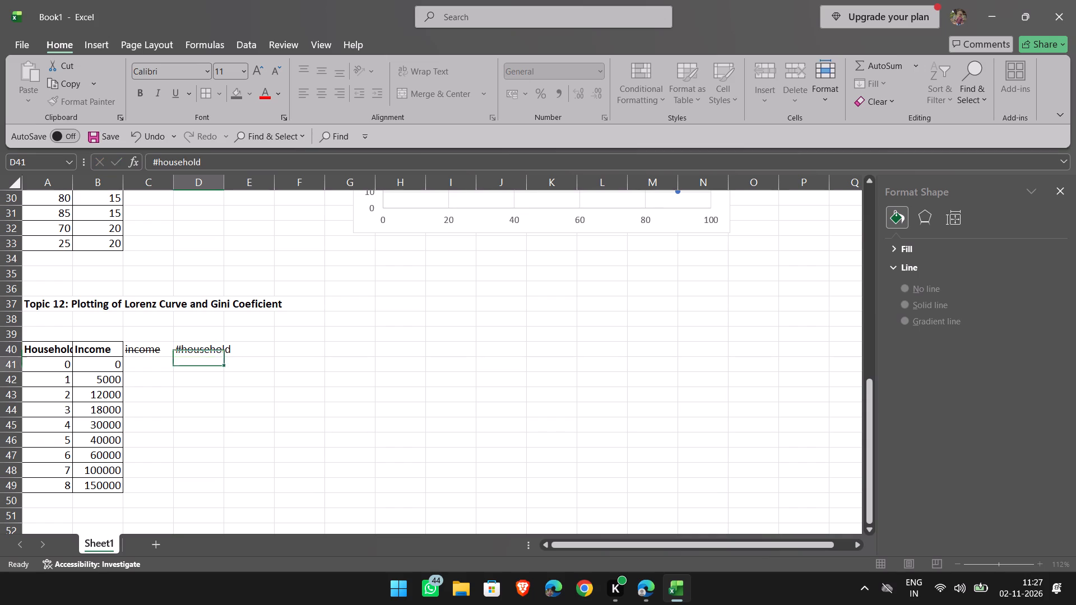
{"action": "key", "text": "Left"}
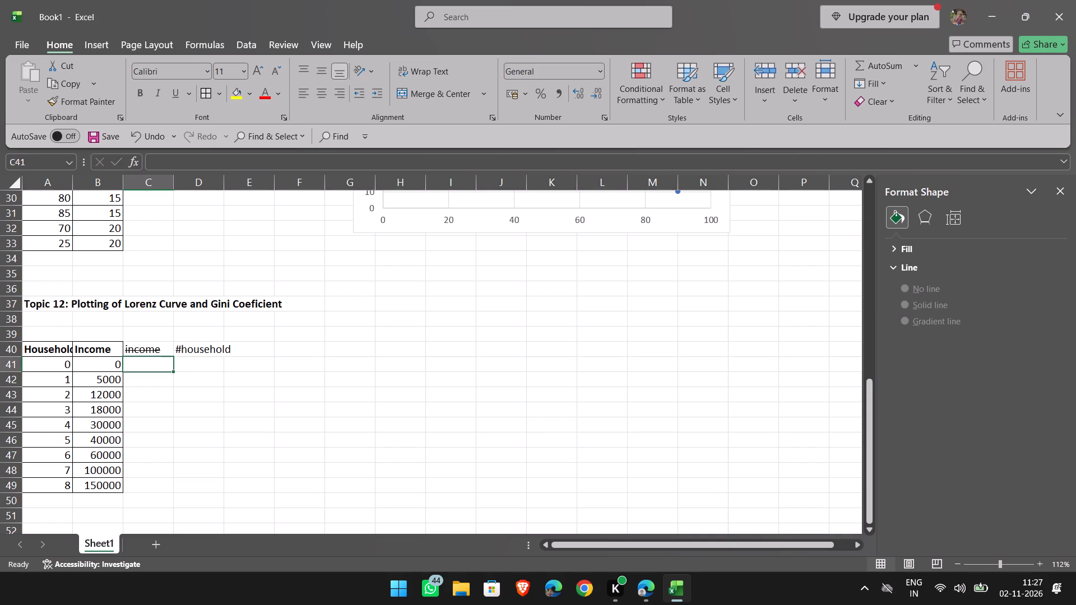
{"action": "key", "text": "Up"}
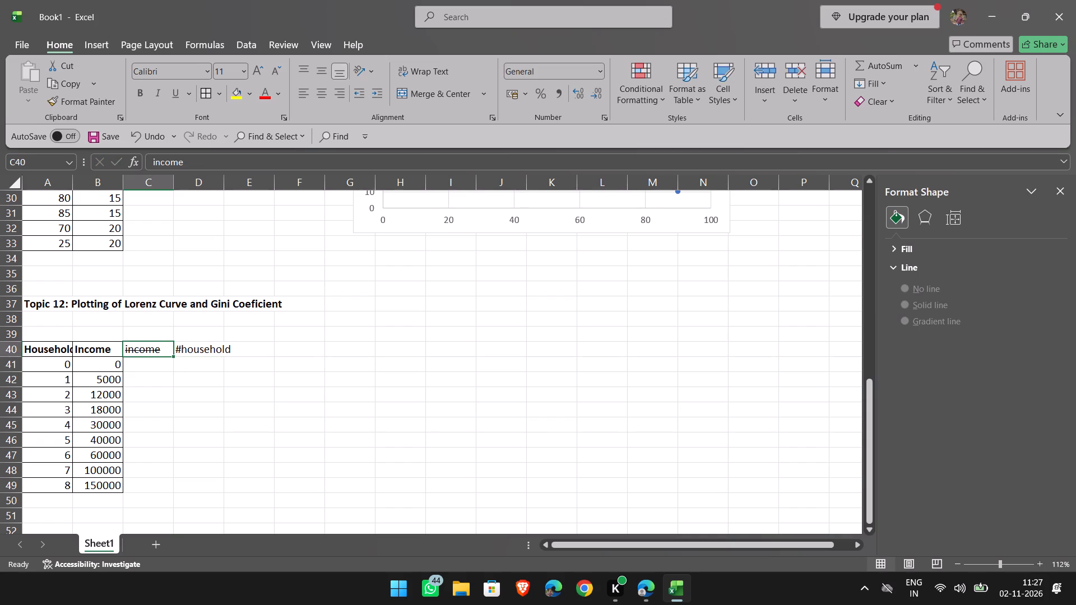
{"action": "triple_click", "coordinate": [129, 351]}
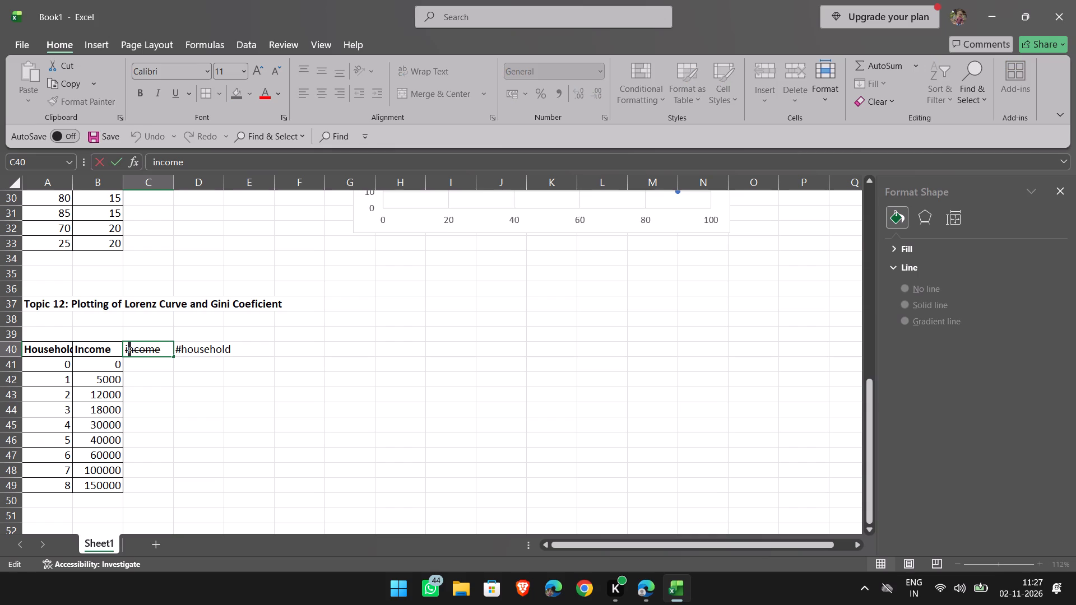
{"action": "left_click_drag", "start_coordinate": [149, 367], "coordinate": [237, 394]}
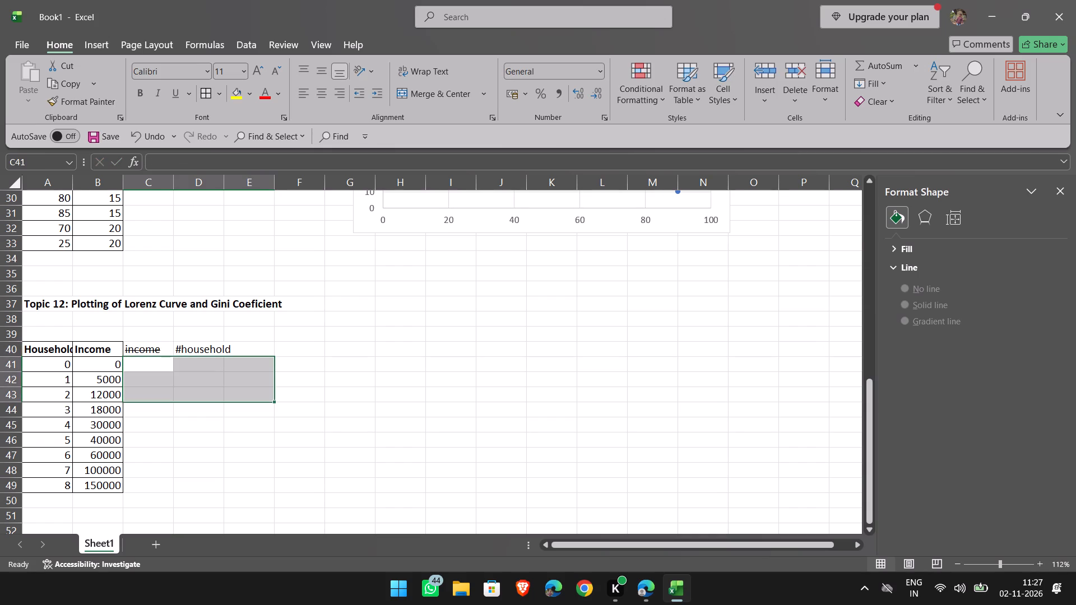
Enter the headings %cumalative income in E40 and Area in F40.
{"action": "left_click_drag", "start_coordinate": [380, 371], "coordinate": [258, 352]}
{"action": "double_click", "coordinate": [258, 352]}
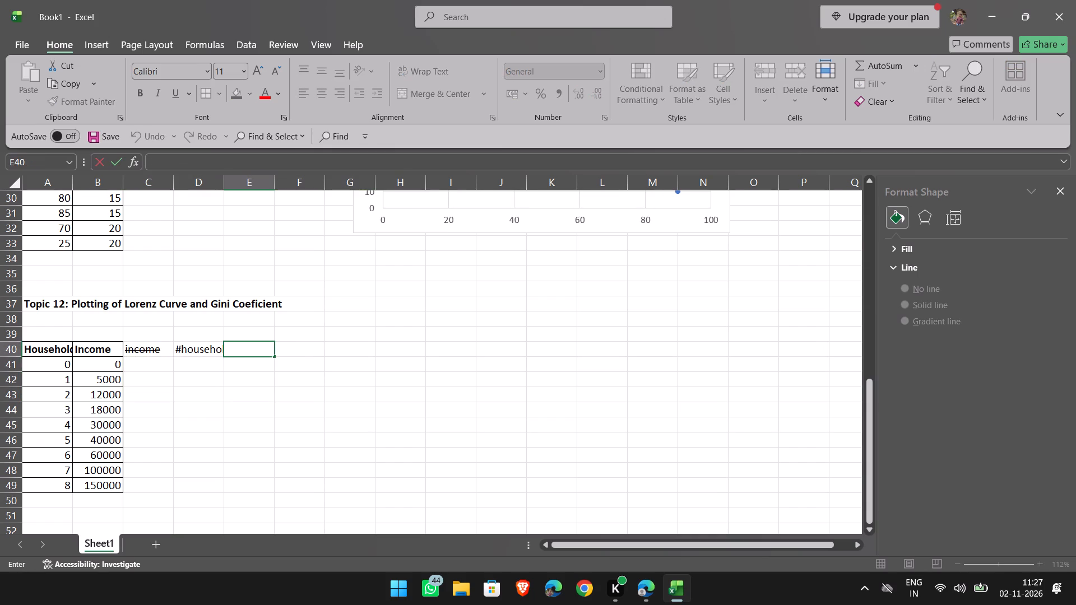
{"action": "key", "text": "shift+percent"}
{"action": "key", "text": "c"}
{"action": "key", "text": "u"}
{"action": "type", "text": "mal"}
{"action": "type", "text": "ative inv"}
{"action": "key", "text": "BackSpace"}
{"action": "type", "text": "come"}
{"action": "key", "text": "space"}
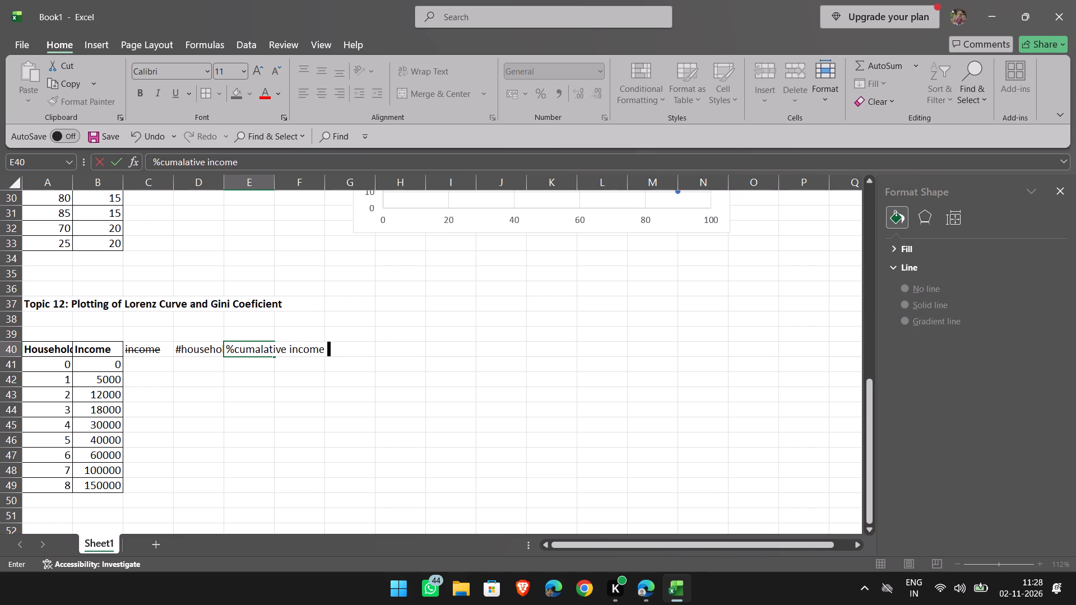
{"action": "key", "text": "Right"}
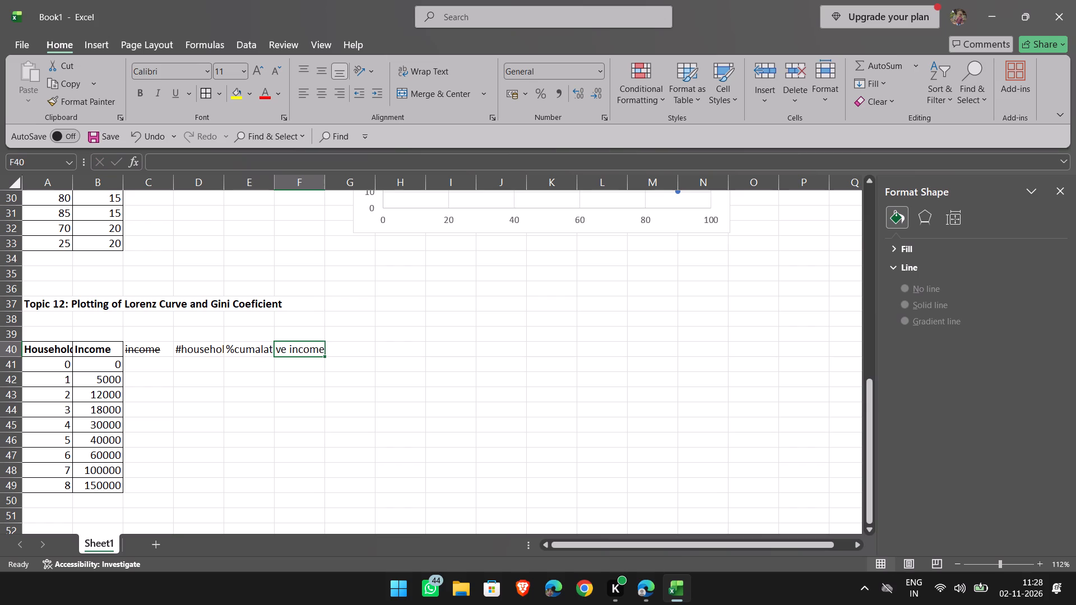
{"action": "type", "text": "Area"}
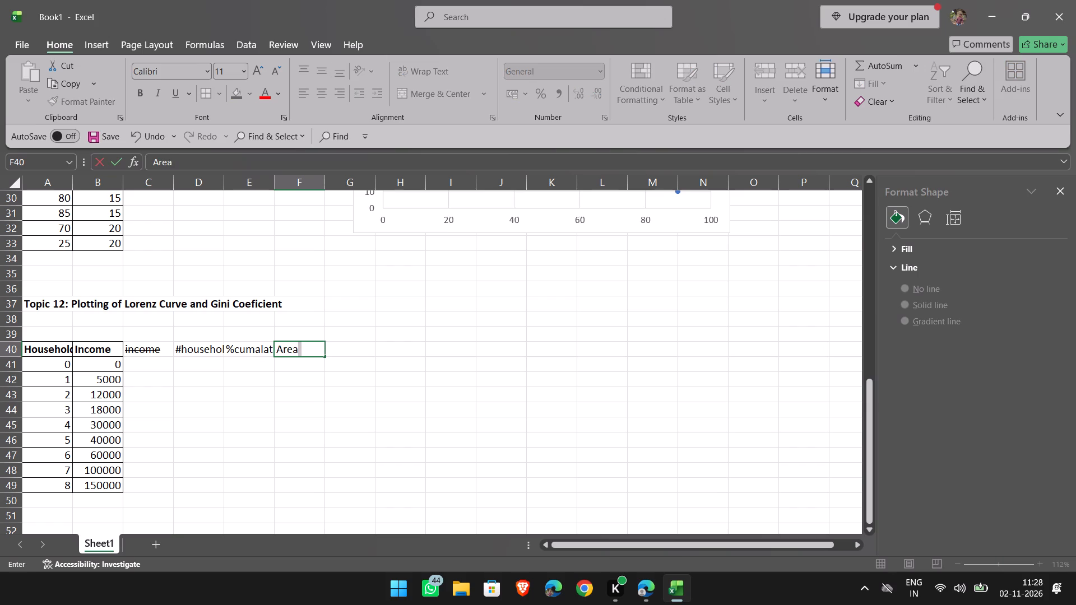
{"action": "left_click", "coordinate": [157, 361]}
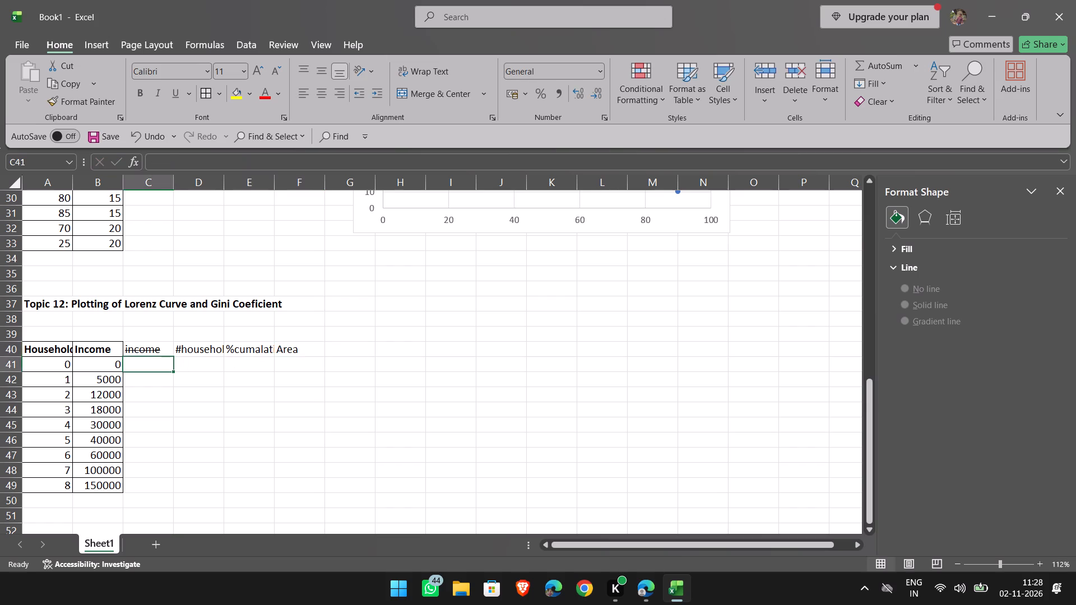
Enter the label Total in A50 below the last household number.
{"action": "left_click", "coordinate": [47, 494]}
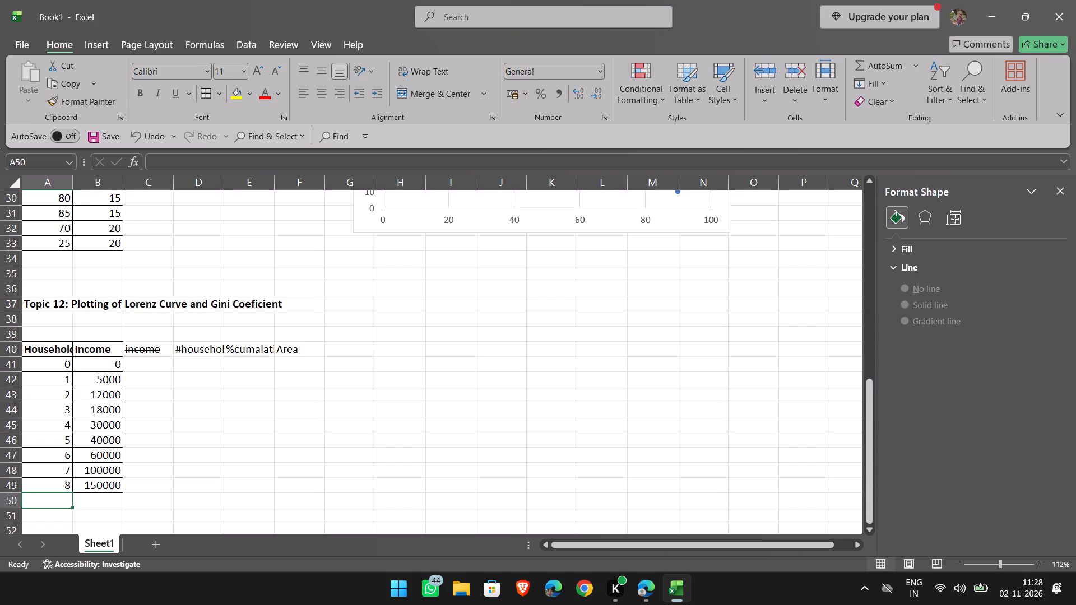
{"action": "key", "text": "shift+t"}
{"action": "type", "text": "otal"}
{"action": "key", "text": "Right"}
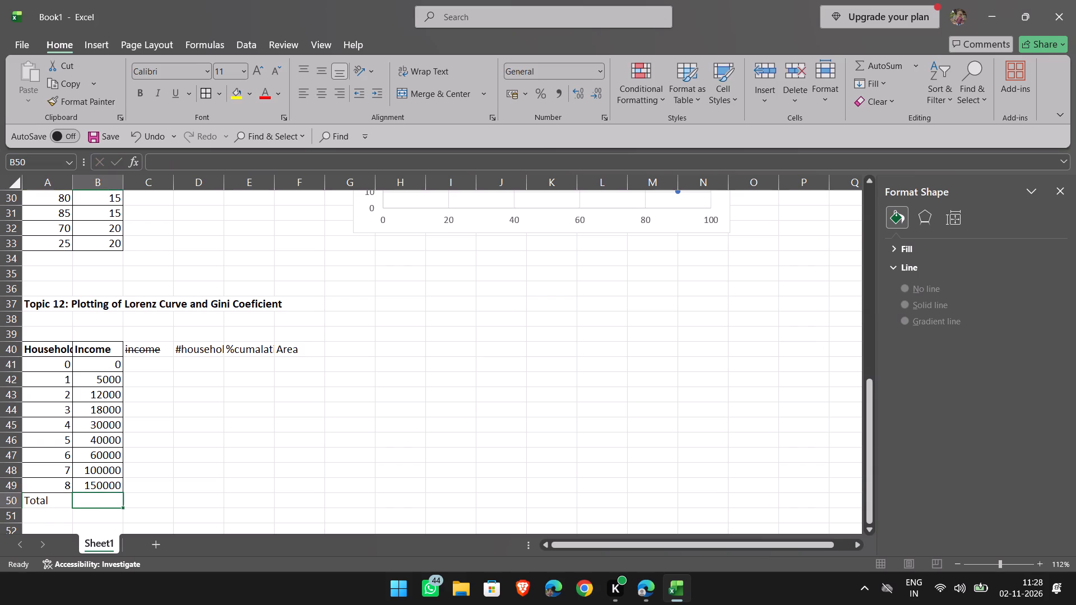
Total the household incomes in B50 with a SUM formula over B41:B49.
{"action": "key", "text": "equal"}
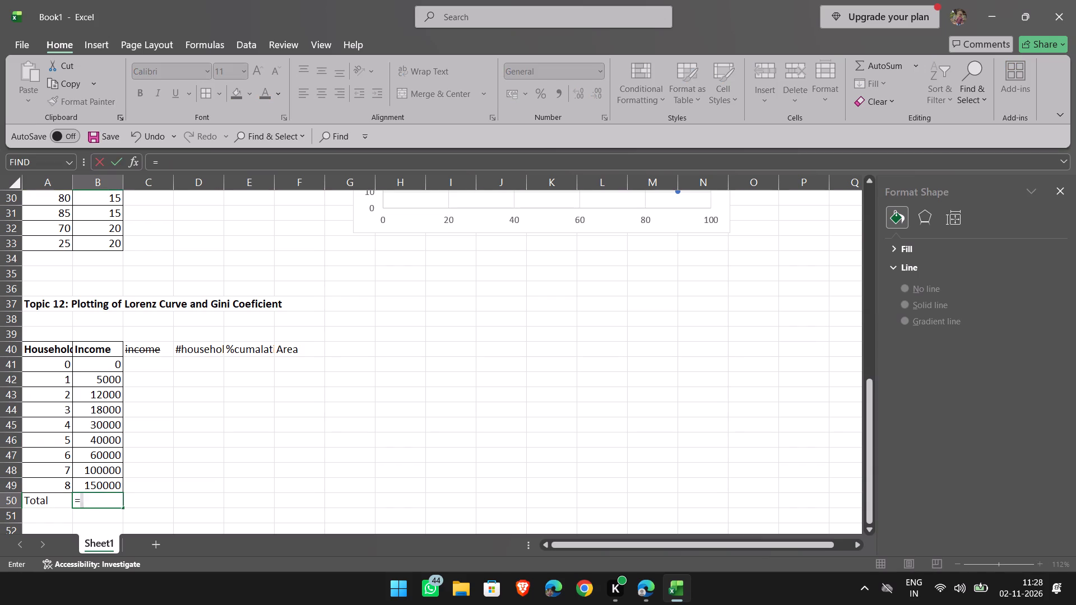
{"action": "double_click", "coordinate": [96, 365]}
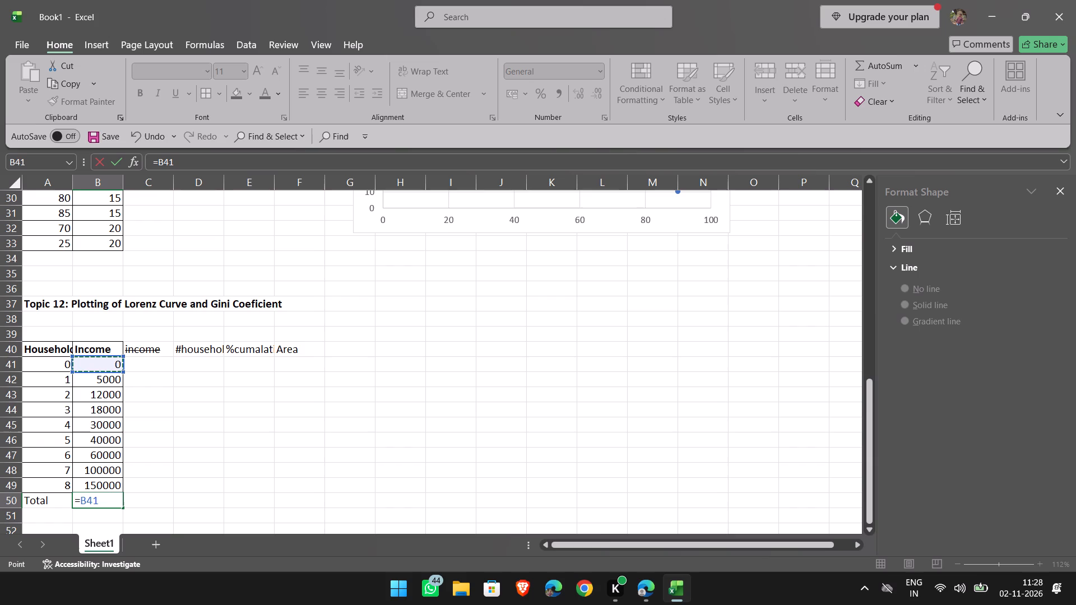
{"action": "key", "text": "Down"}
{"action": "key", "text": "Down"}
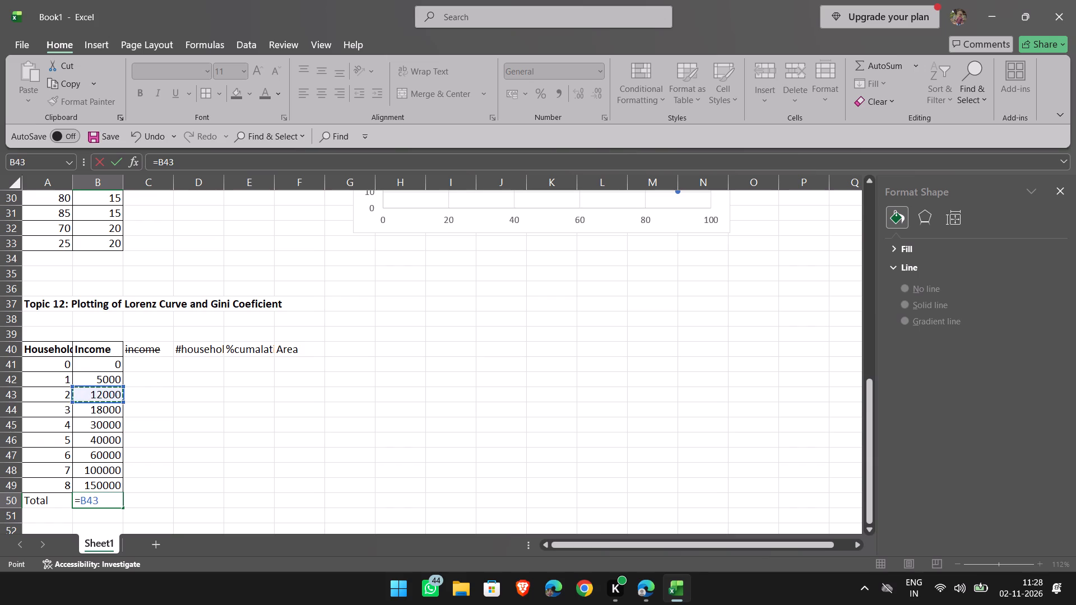
{"action": "key", "text": "Up"}
{"action": "key", "text": "Up"}
{"action": "key", "text": "shift+Down"}
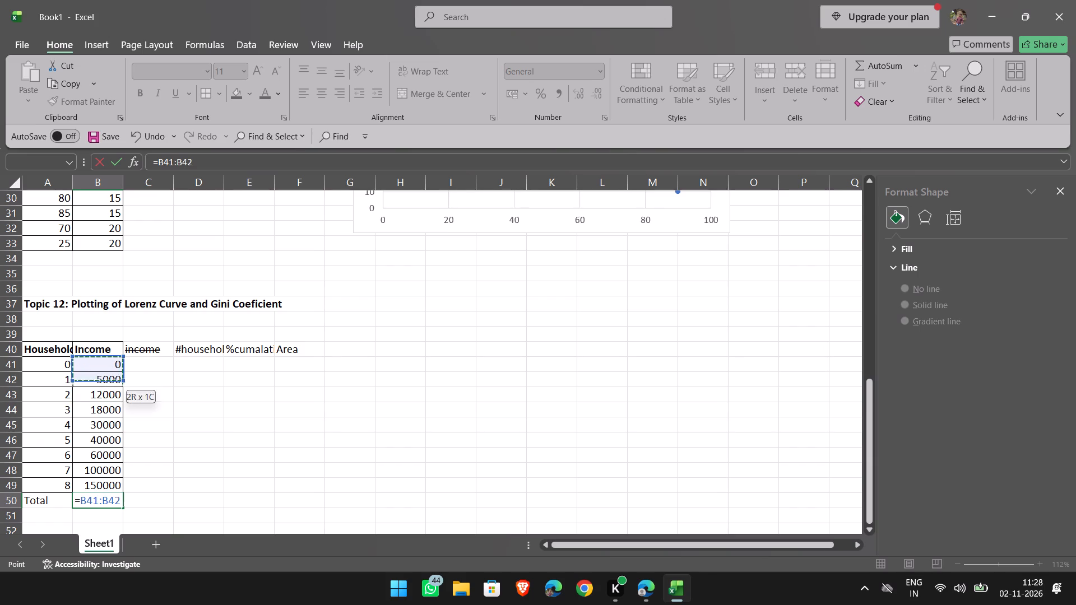
{"action": "key", "text": "shift+Down"}
{"action": "key", "text": "shift+Down"}
{"action": "key", "text": "shift+Down"}
{"action": "key", "text": "shift+Down"}
{"action": "key", "text": "shift+Down"}
{"action": "key", "text": "shift+Down"}
{"action": "key", "text": "shift+Down"}
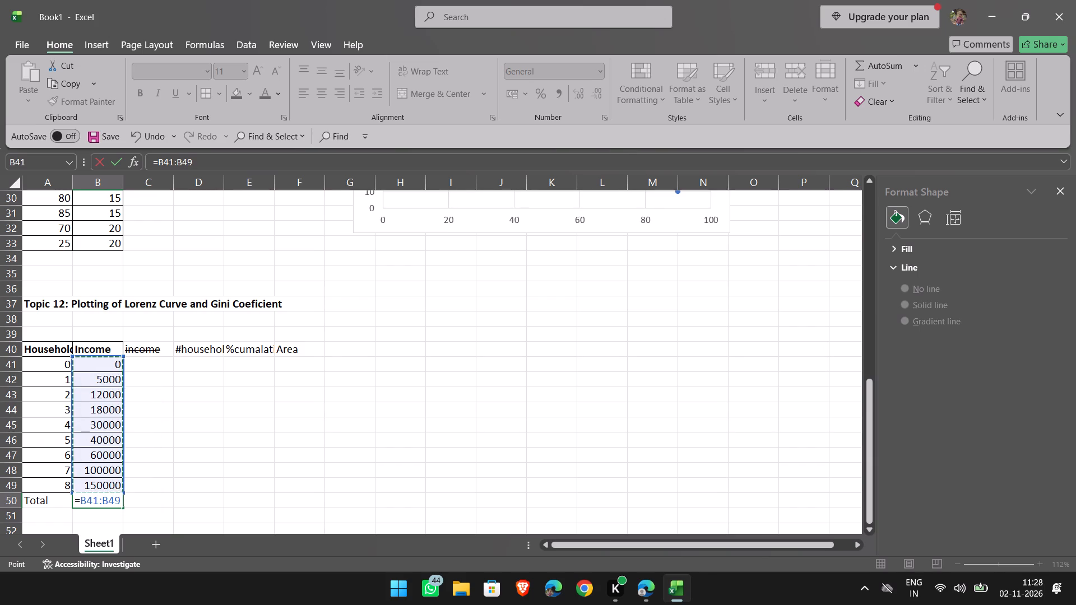
{"action": "left_click", "coordinate": [80, 500]}
{"action": "key", "text": "s"}
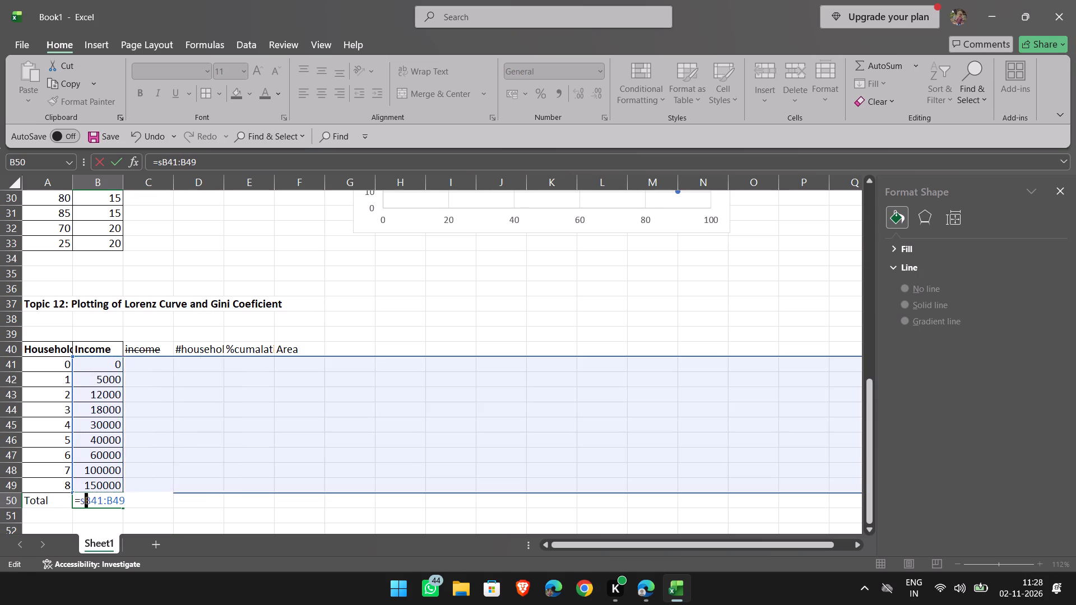
{"action": "type", "text": "um"}
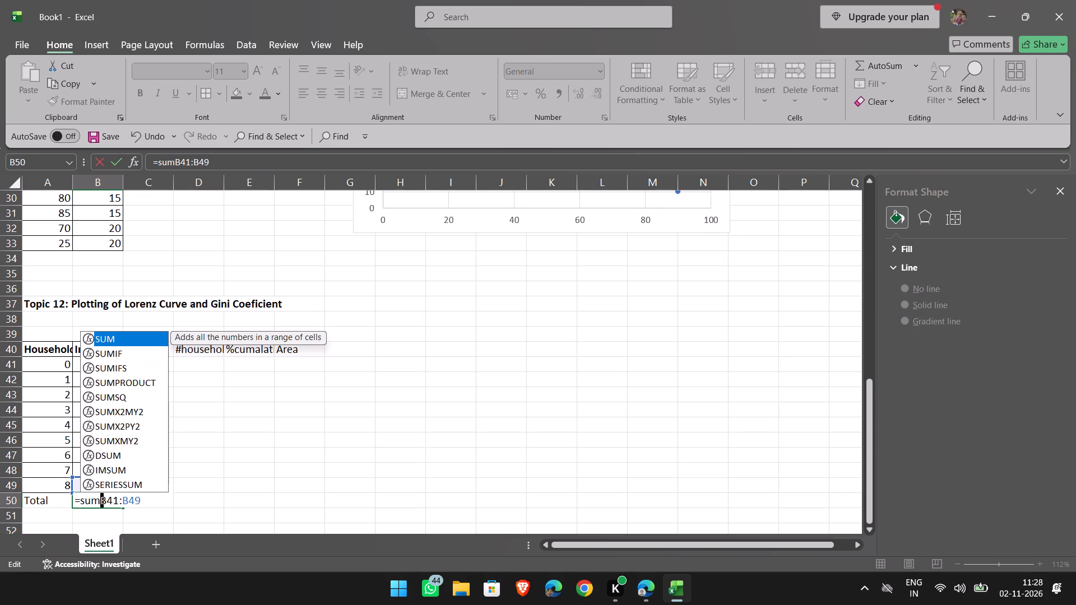
{"action": "key", "text": "Tab"}
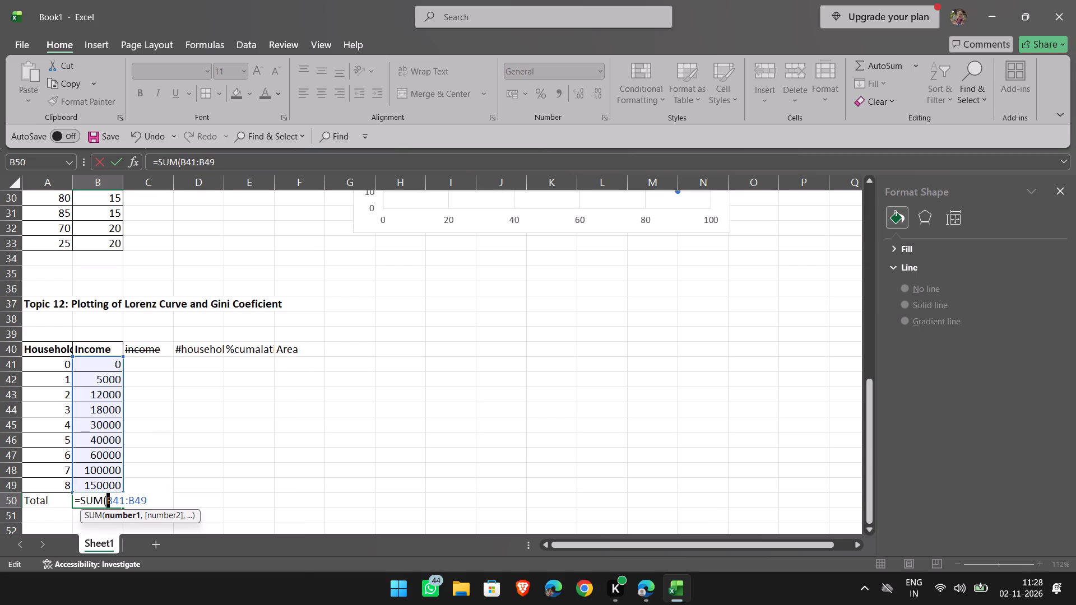
{"action": "key", "text": "Return"}
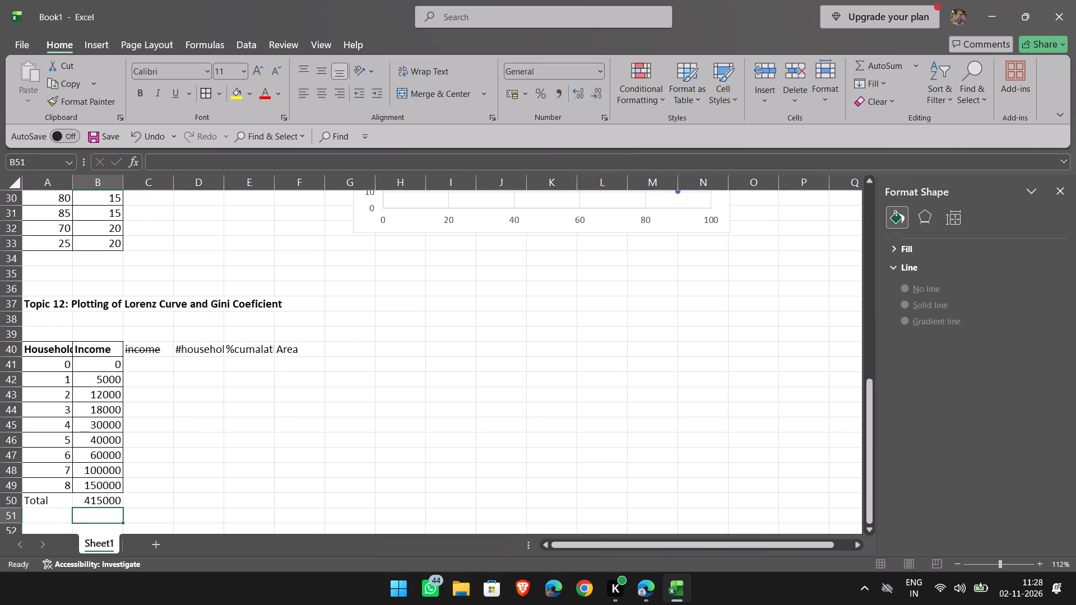
Enter 0 in C41 as the first value under the struck-through income heading.
{"action": "left_click", "coordinate": [136, 361]}
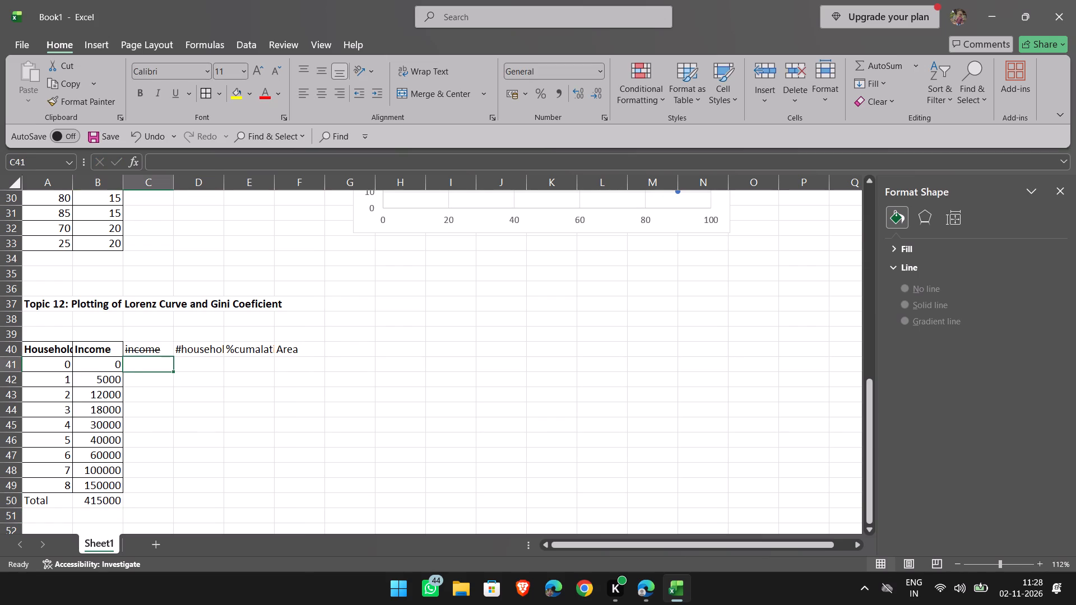
{"action": "key", "text": "0"}
{"action": "key", "text": "Down"}
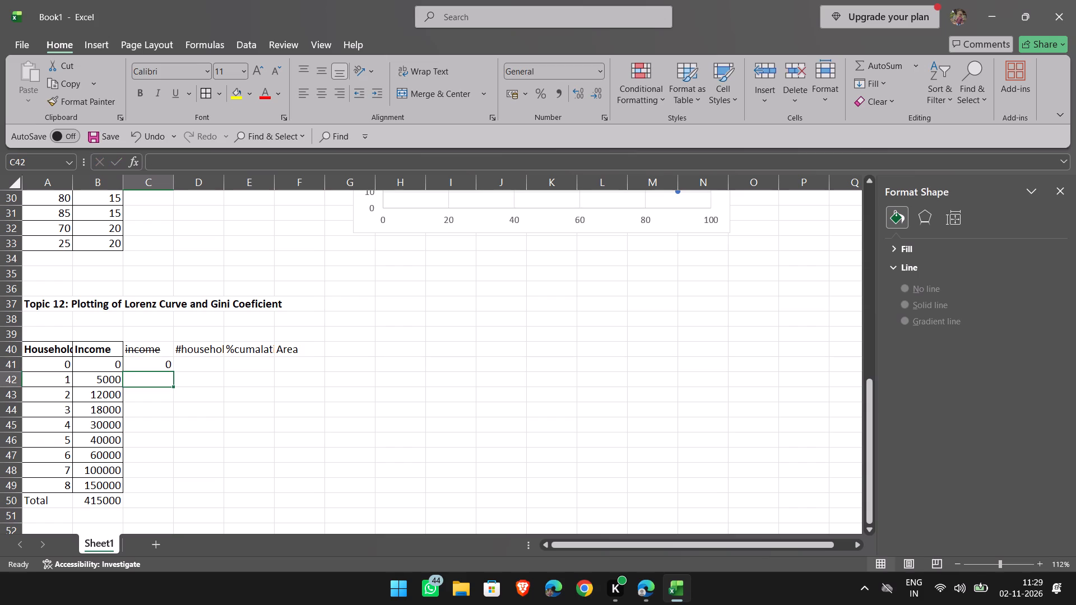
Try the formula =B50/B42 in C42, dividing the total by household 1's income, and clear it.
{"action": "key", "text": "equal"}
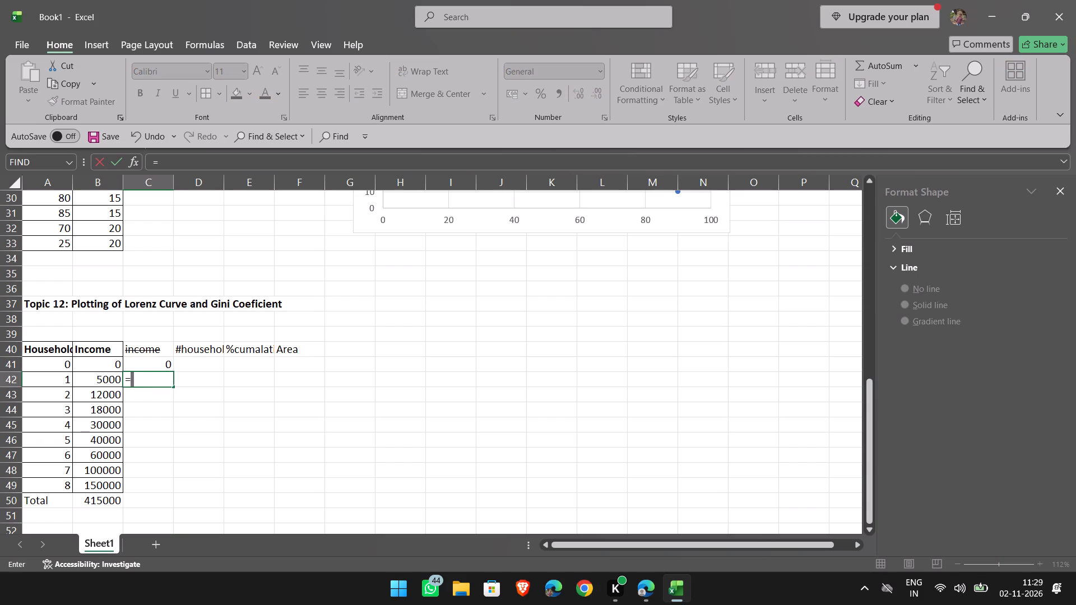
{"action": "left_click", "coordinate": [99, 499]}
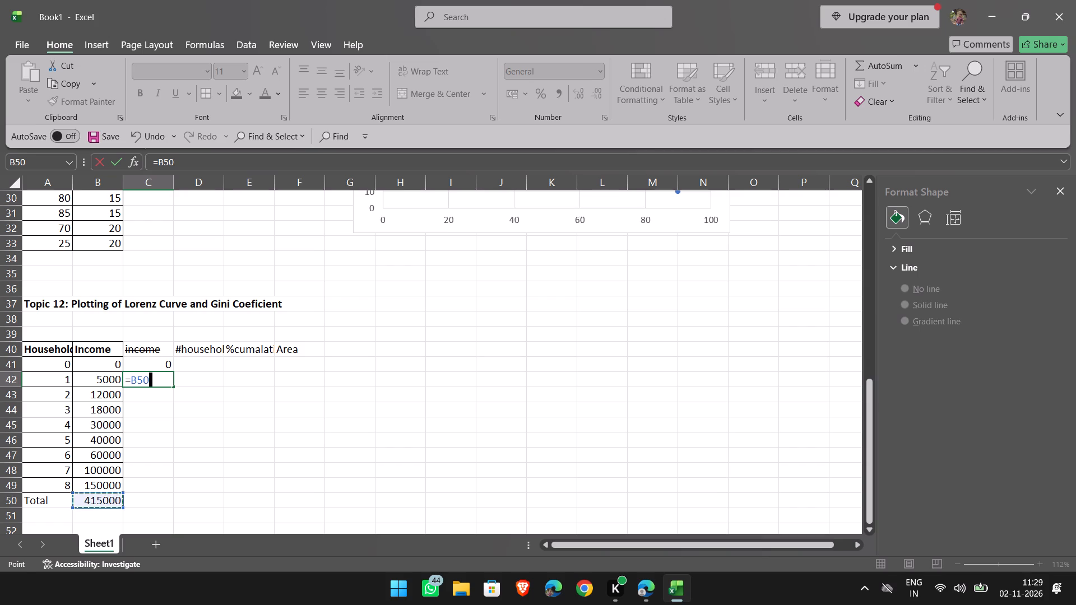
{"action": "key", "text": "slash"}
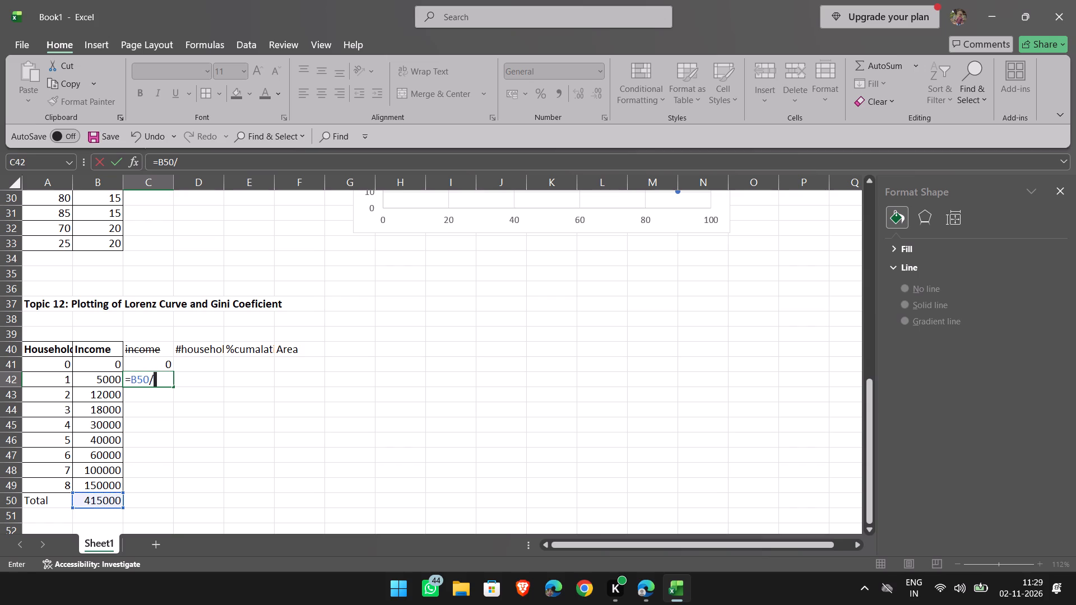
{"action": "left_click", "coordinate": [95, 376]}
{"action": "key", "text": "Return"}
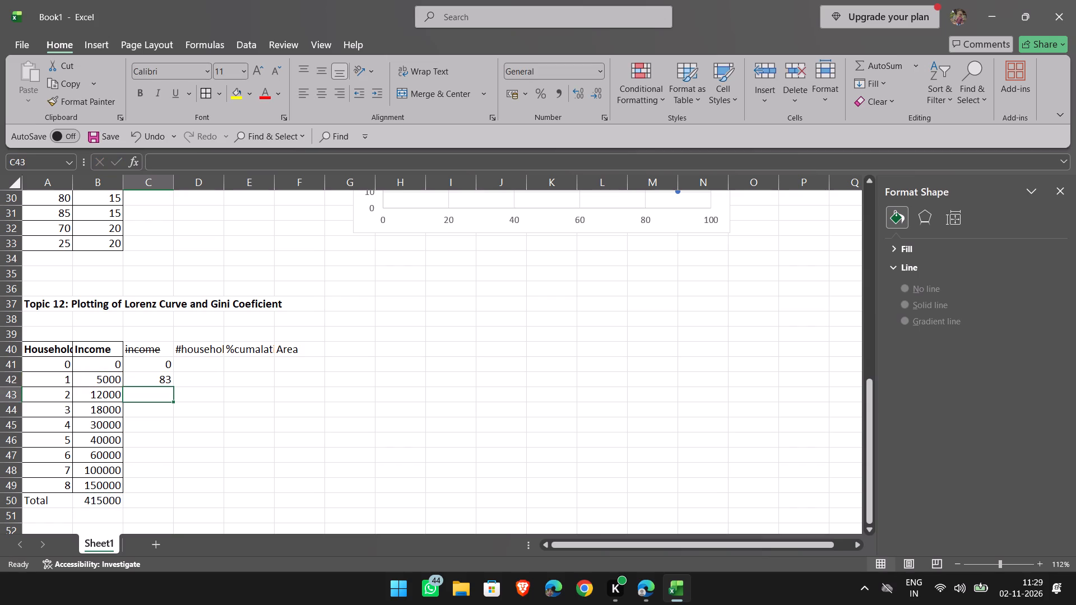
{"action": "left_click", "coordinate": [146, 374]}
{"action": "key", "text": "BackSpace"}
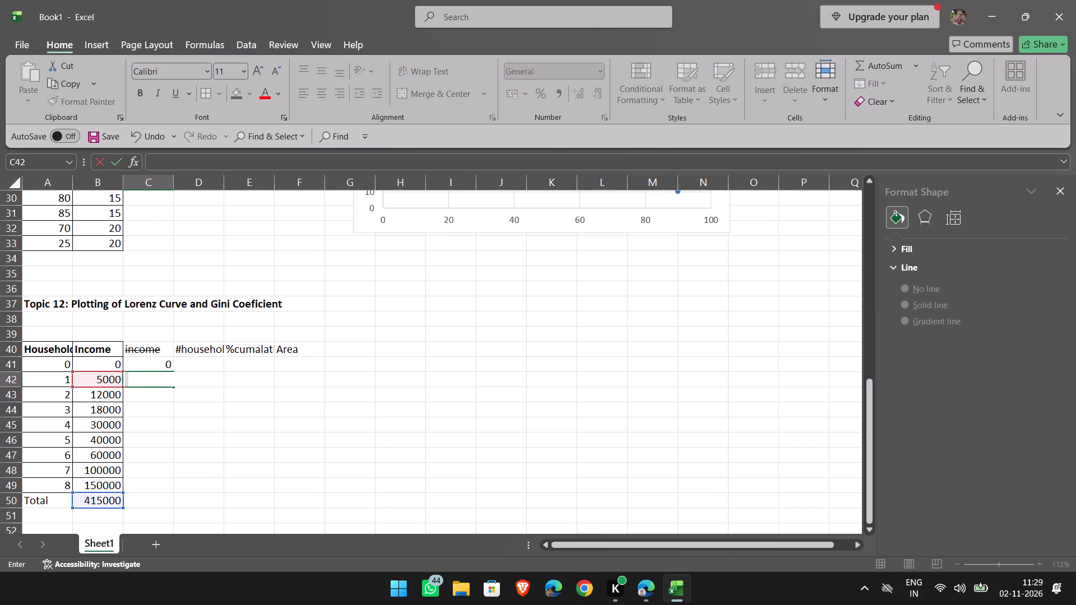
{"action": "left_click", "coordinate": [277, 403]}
Calculate household 1's share of total income in C42 with the formula =B42/B50.
{"action": "left_click", "coordinate": [154, 379]}
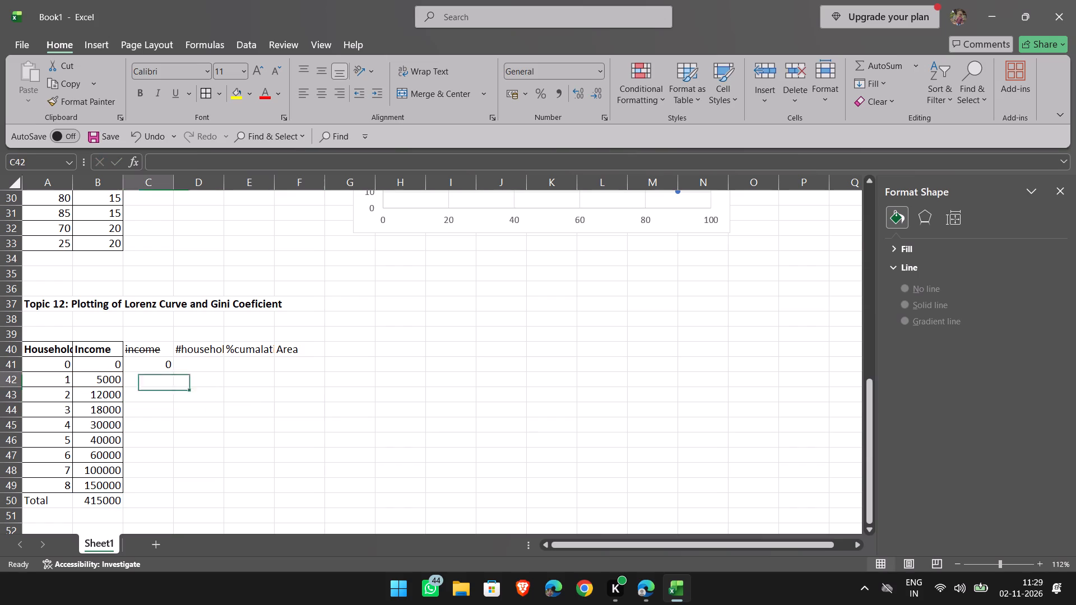
{"action": "key", "text": "equal"}
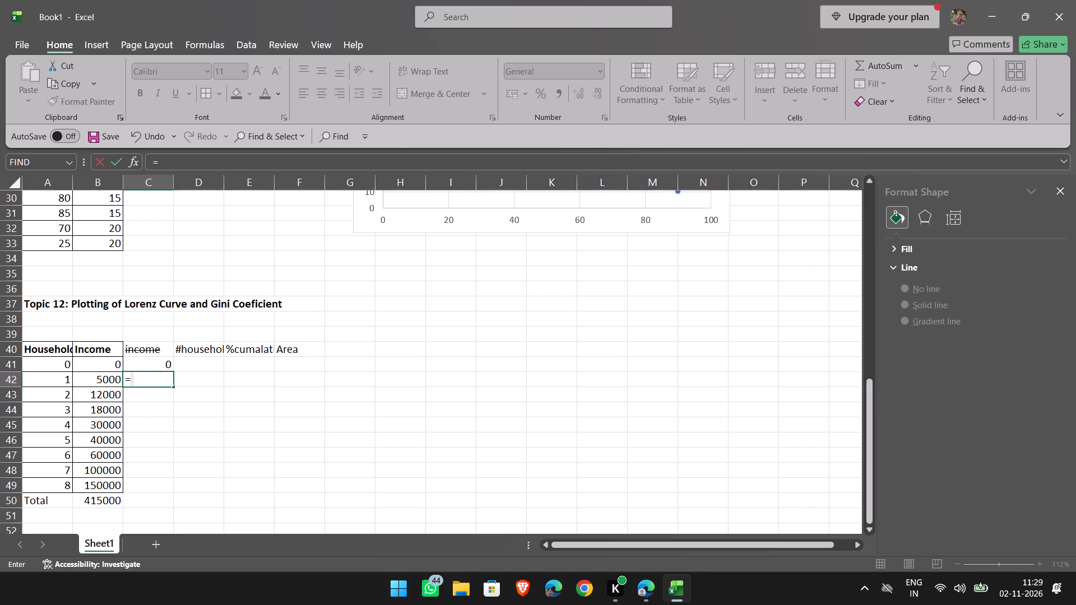
{"action": "left_click", "coordinate": [108, 376]}
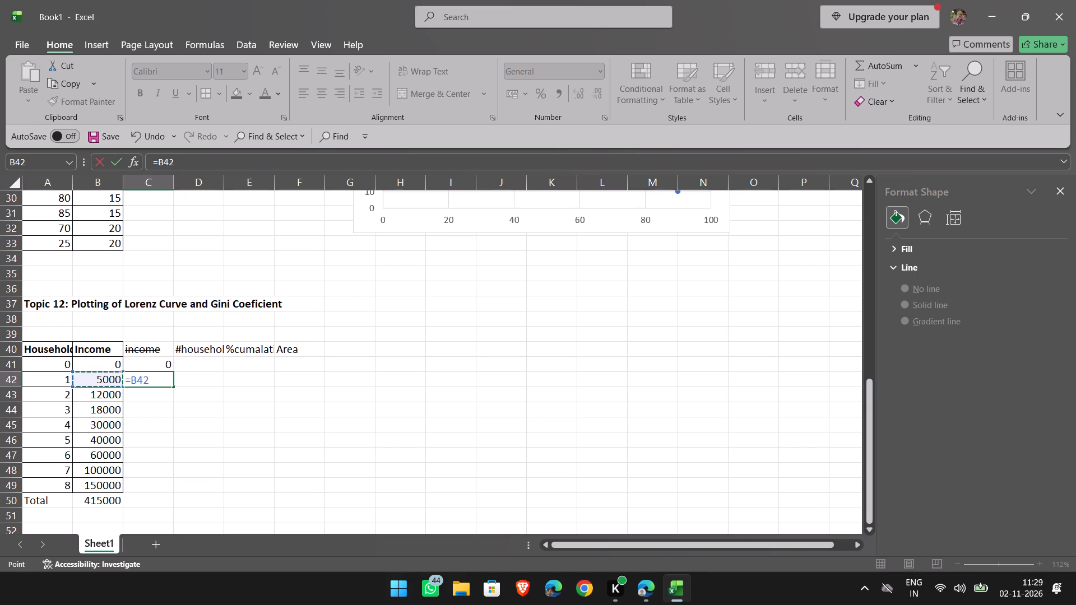
{"action": "key", "text": "slash"}
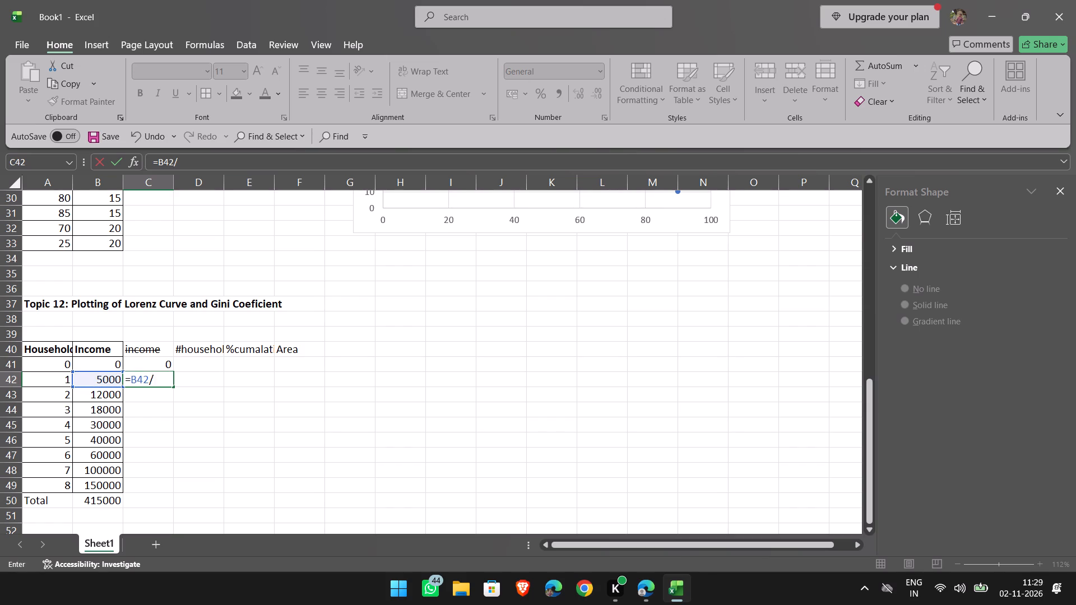
{"action": "left_click", "coordinate": [85, 499]}
{"action": "key", "text": "Return"}
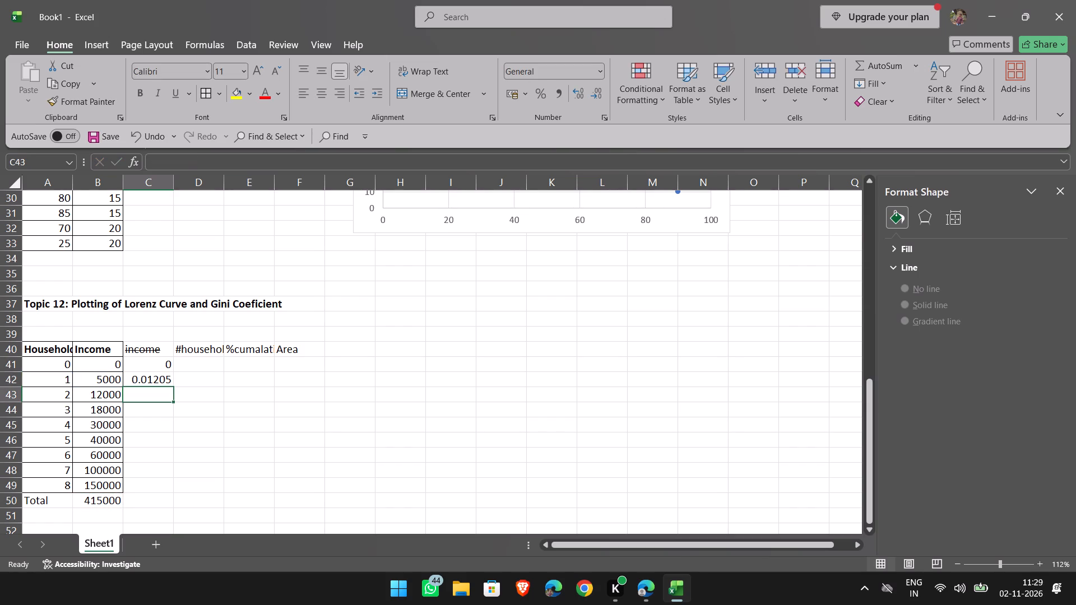
Calculate household 2's share of total income in C43 with the formula =B43/B50.
{"action": "key", "text": "equal"}
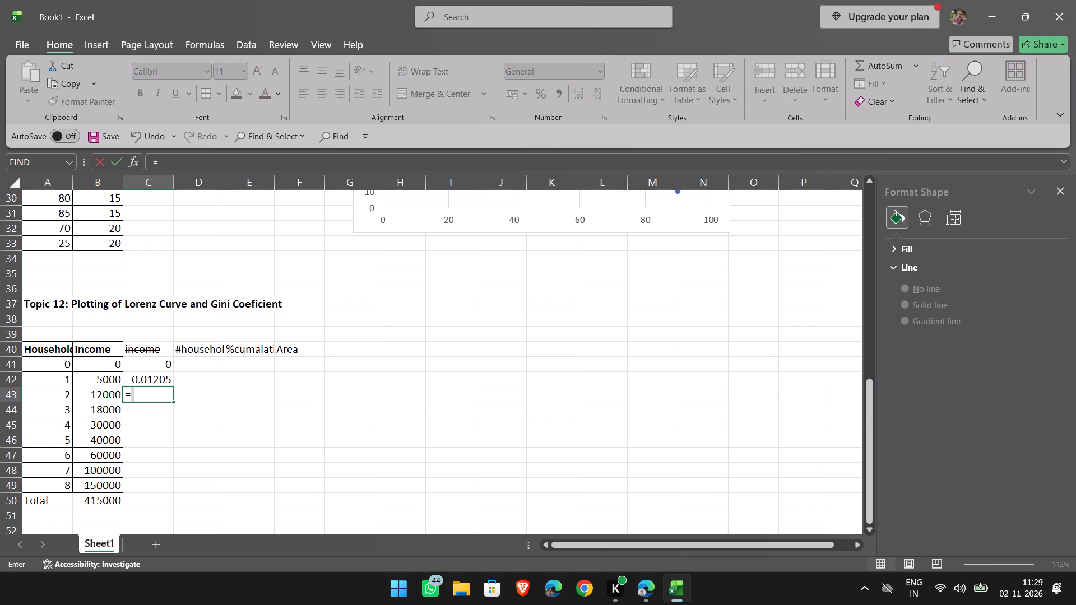
{"action": "left_click", "coordinate": [87, 395]}
{"action": "key", "text": "slash"}
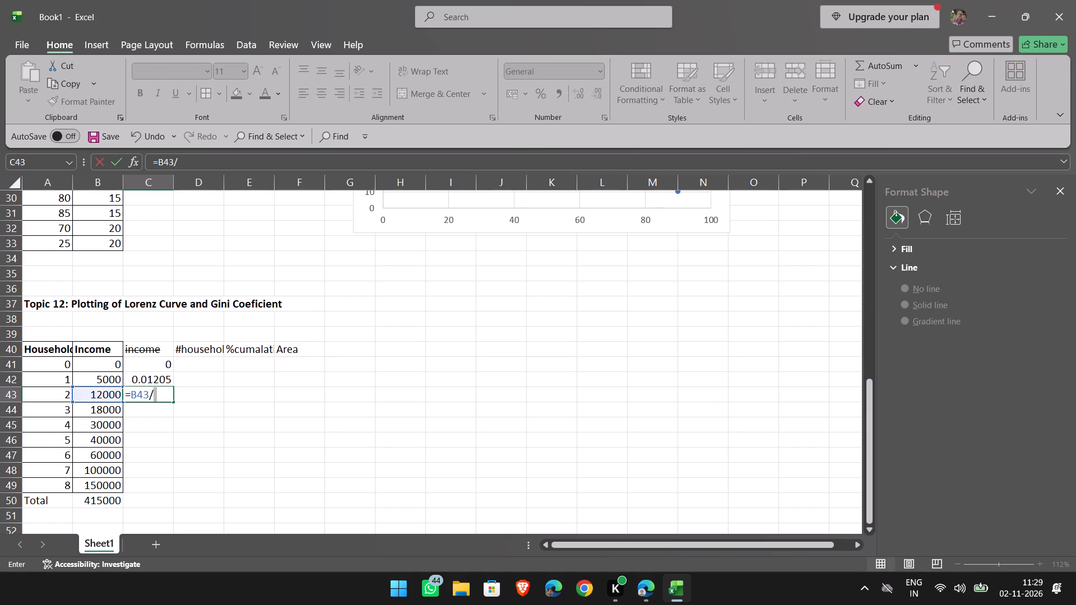
{"action": "left_click", "coordinate": [99, 500]}
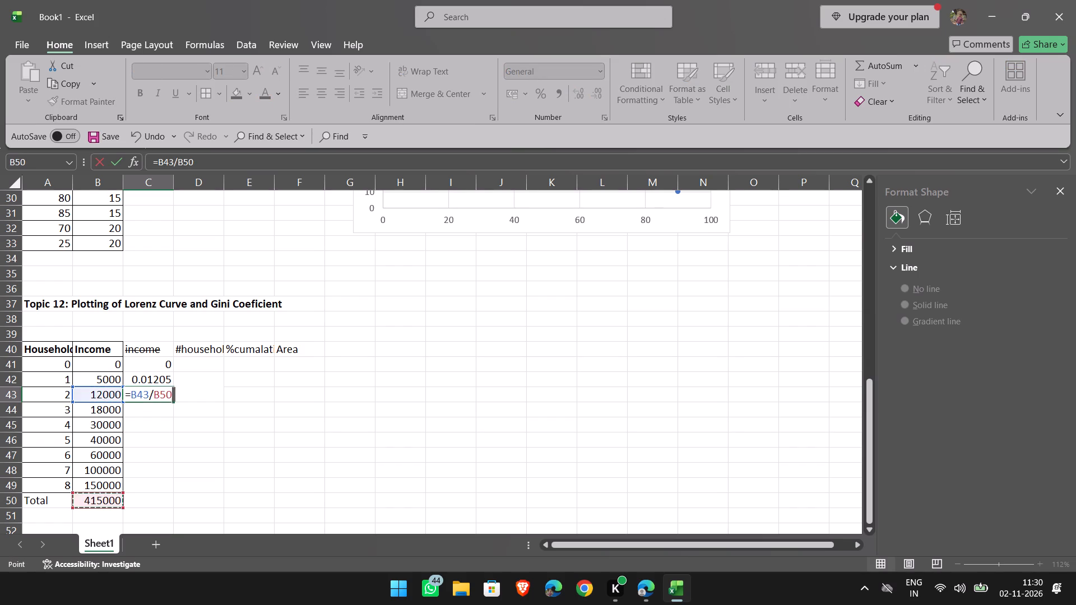
{"action": "key", "text": "Return"}
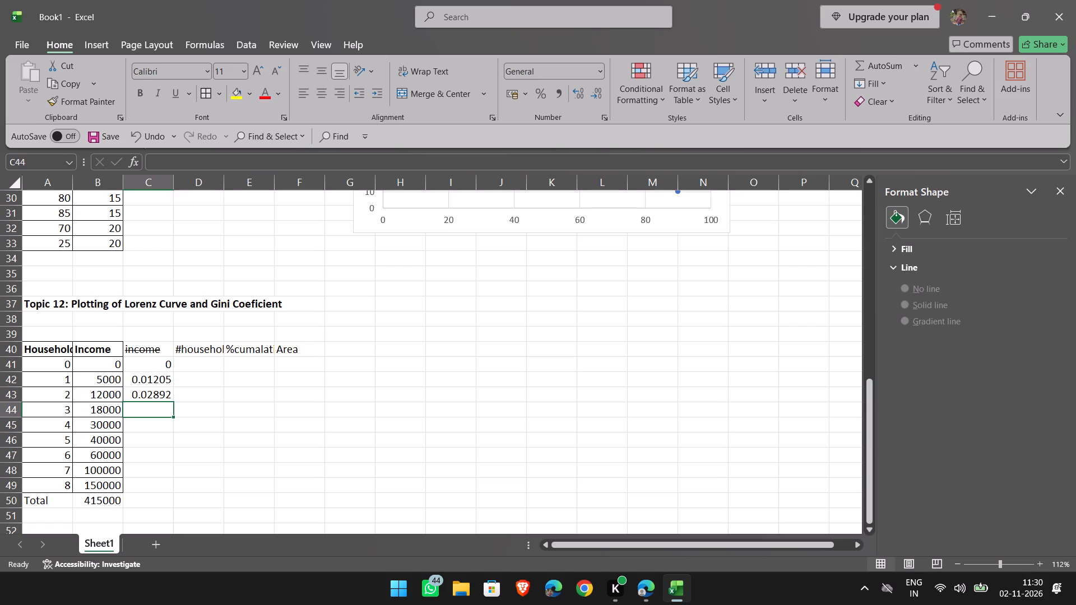
Calculate household 3's share of total income in C44 with the formula =B44/B50.
{"action": "key", "text": "equal"}
{"action": "left_click", "coordinate": [83, 412]}
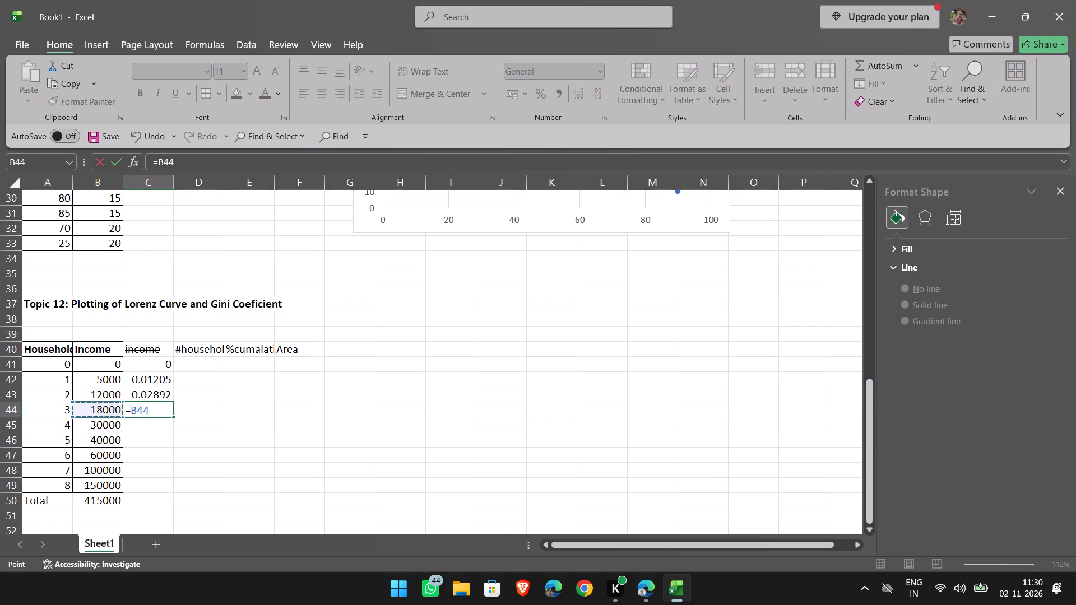
{"action": "key", "text": "slash"}
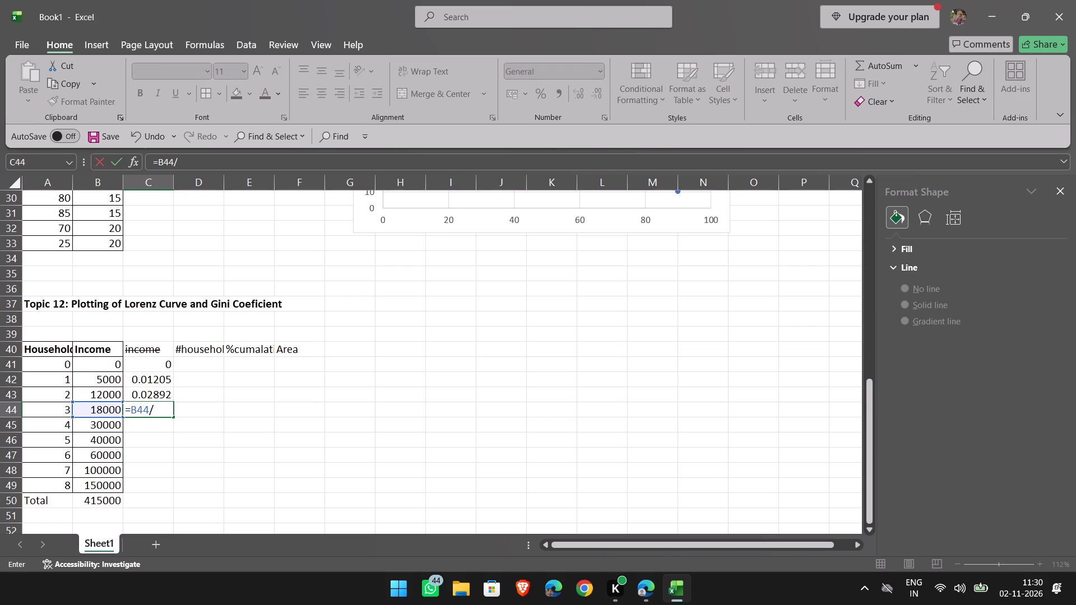
{"action": "left_click", "coordinate": [97, 499]}
{"action": "key", "text": "Return"}
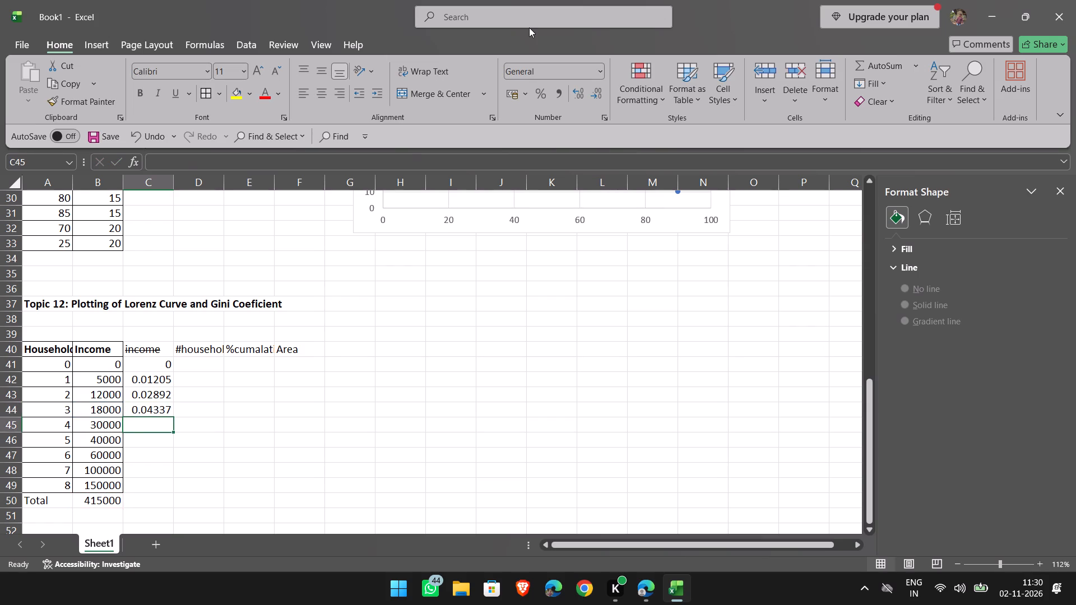
Calculate household 4's share of total income in C45 with the formula =B45/B50.
{"action": "key", "text": "equal"}
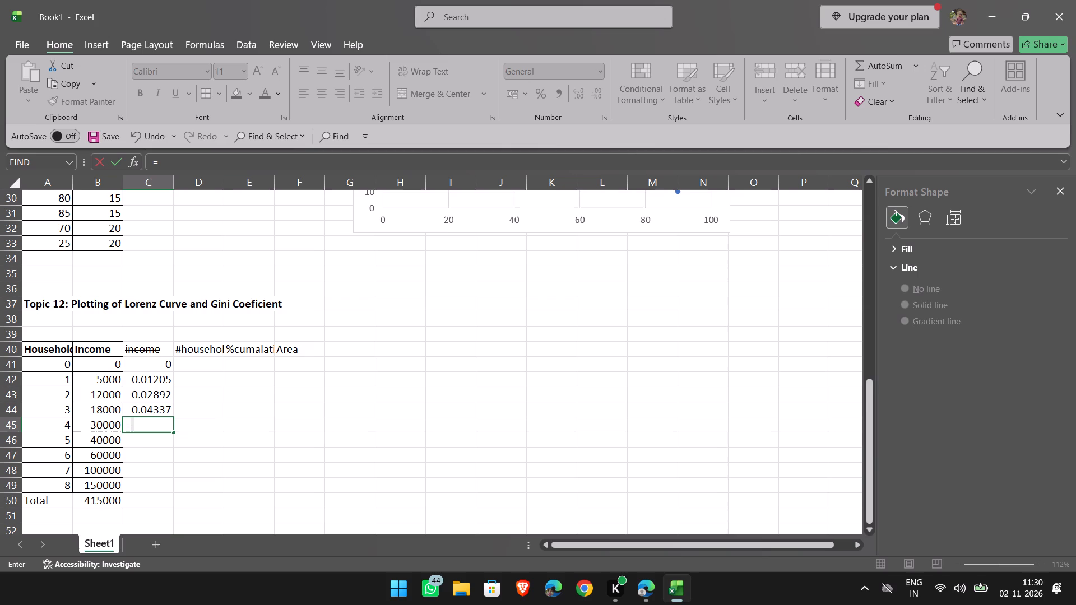
{"action": "left_click", "coordinate": [100, 425]}
{"action": "key", "text": "slash"}
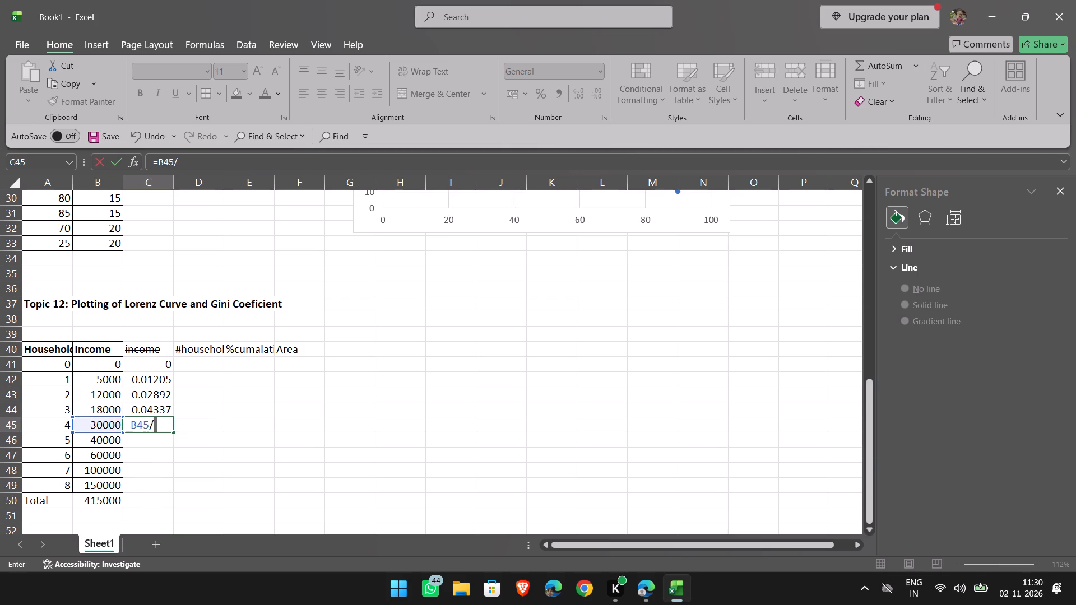
{"action": "left_click", "coordinate": [92, 504]}
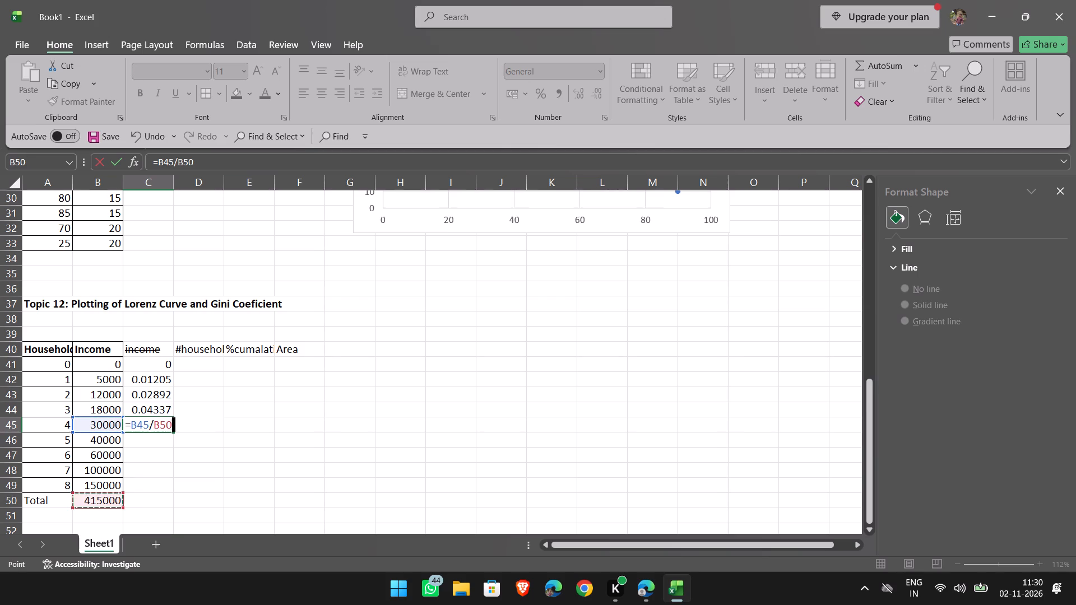
{"action": "key", "text": "Return"}
Calculate household 5's share of total income in C46 with the formula =B46/B50.
{"action": "key", "text": "equal"}
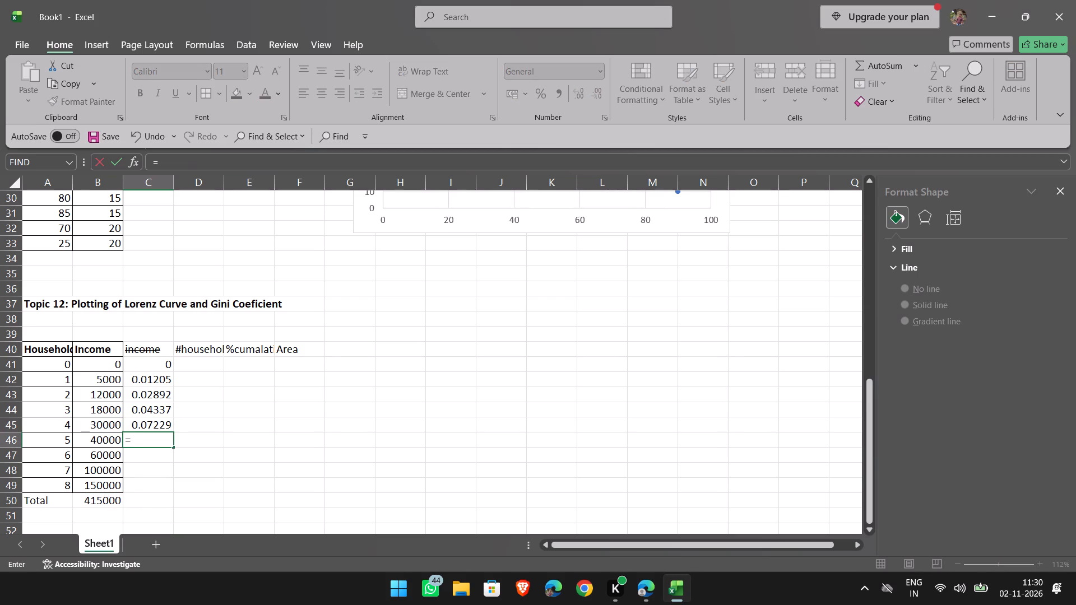
{"action": "left_click", "coordinate": [107, 441]}
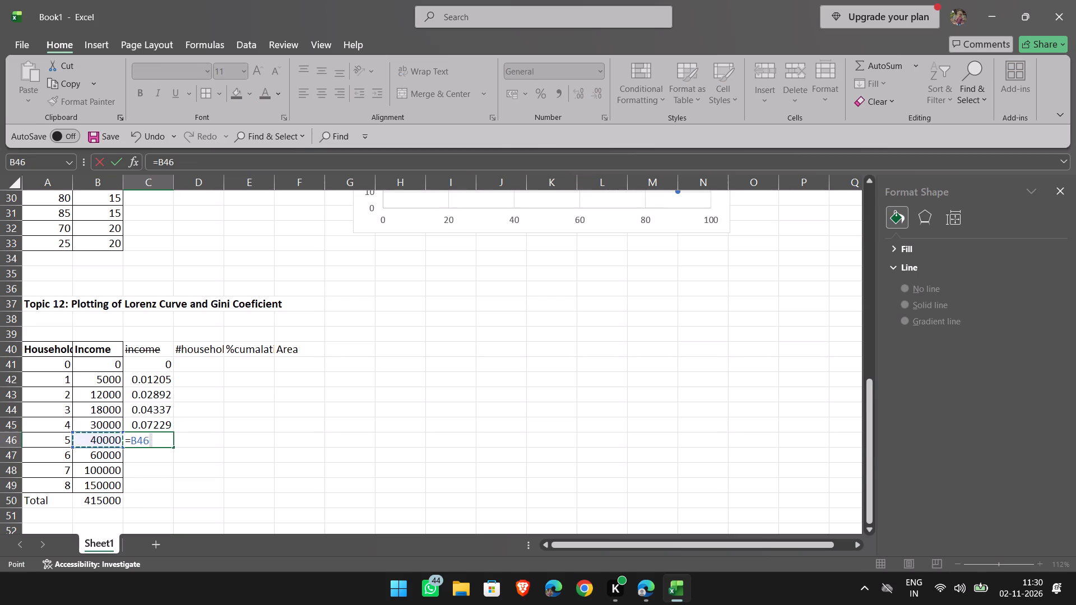
{"action": "key", "text": "slash"}
{"action": "double_click", "coordinate": [96, 501]}
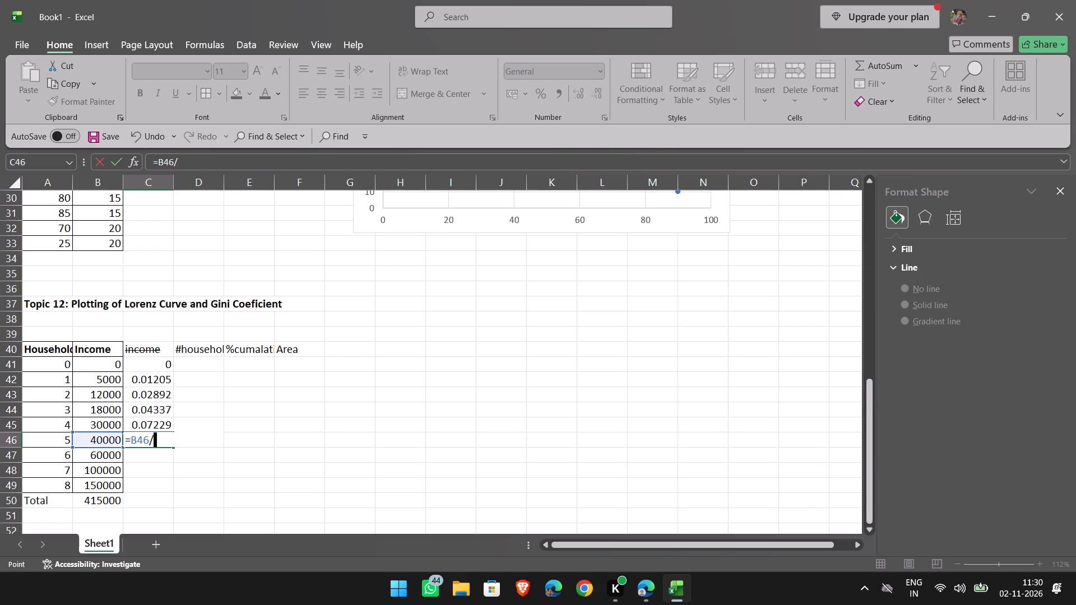
{"action": "key", "text": "Return"}
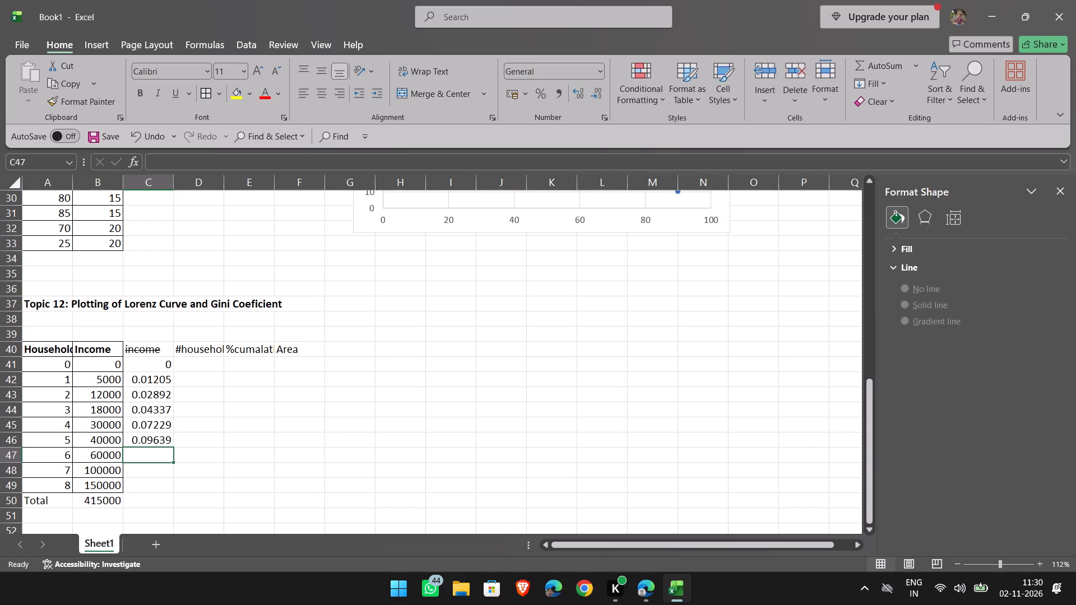
Calculate household 6's income share as a percentage in C47 with the formula =(B47/B50)*100.
{"action": "key", "text": "equal"}
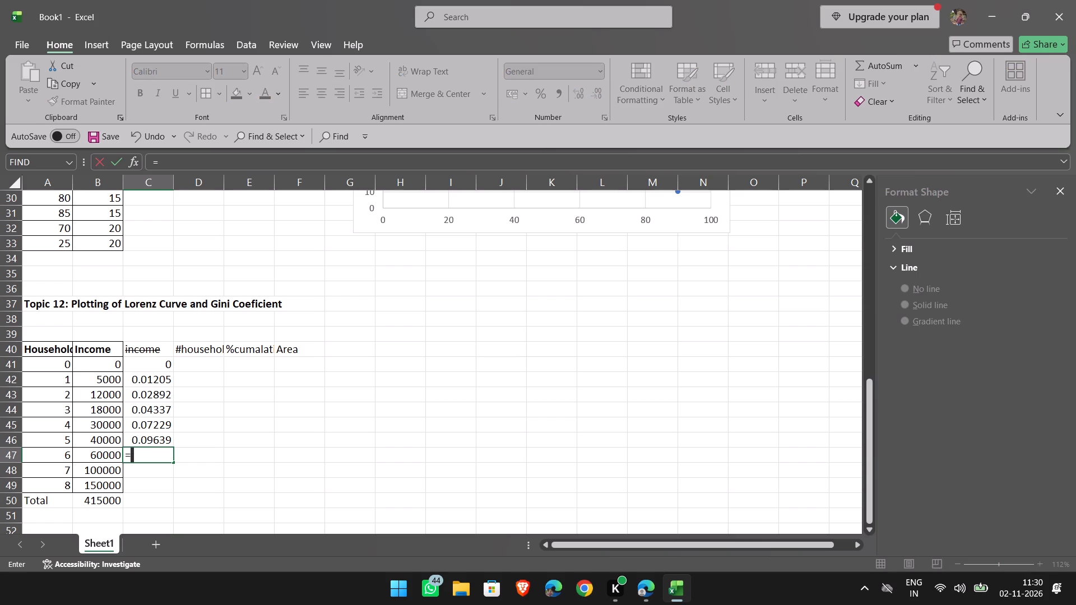
{"action": "key", "text": "shift+parenleft"}
{"action": "left_click", "coordinate": [96, 459]}
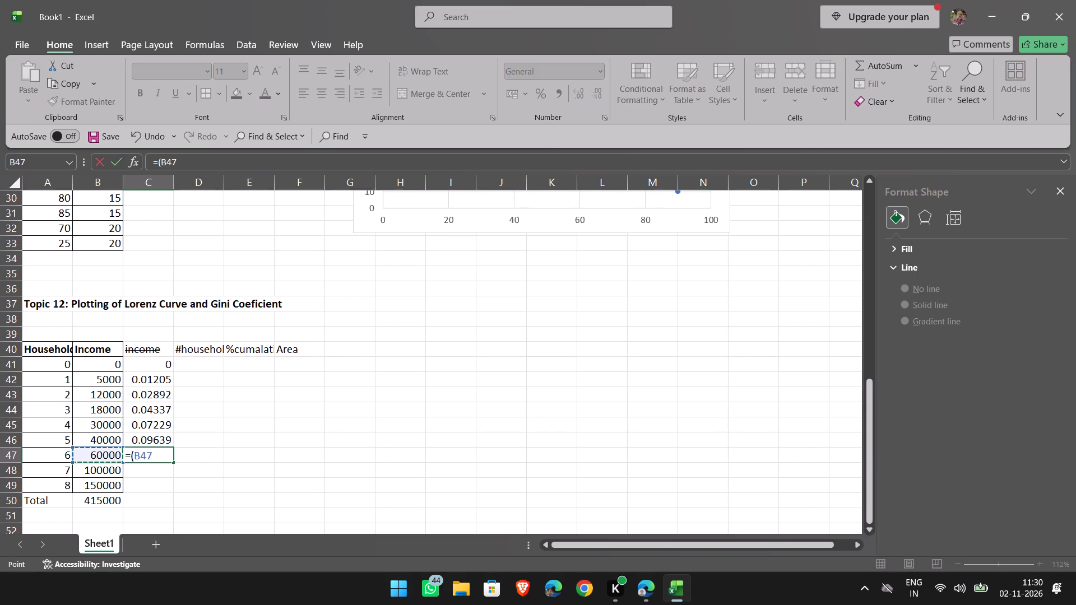
{"action": "key", "text": "slash"}
{"action": "left_click", "coordinate": [84, 501]}
{"action": "key", "text": "shift+parenright"}
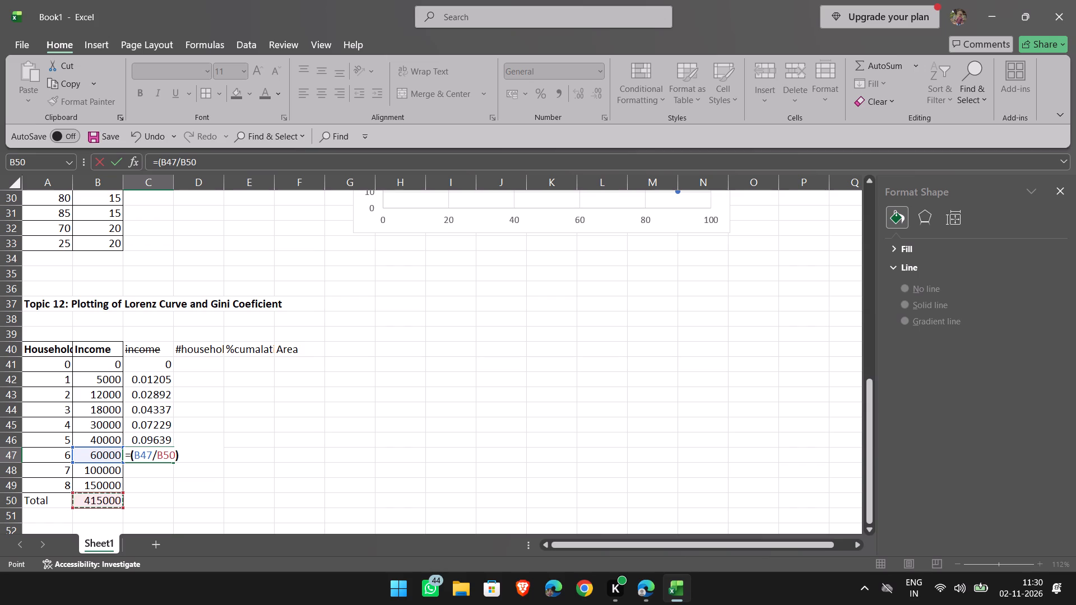
{"action": "type", "text": "*100"}
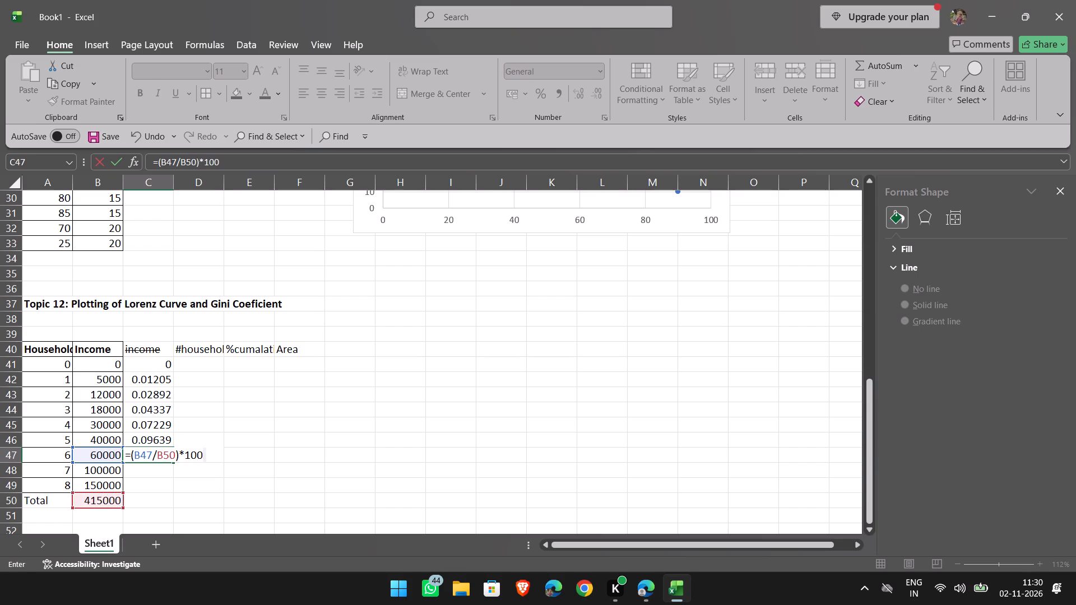
{"action": "key", "text": "Return"}
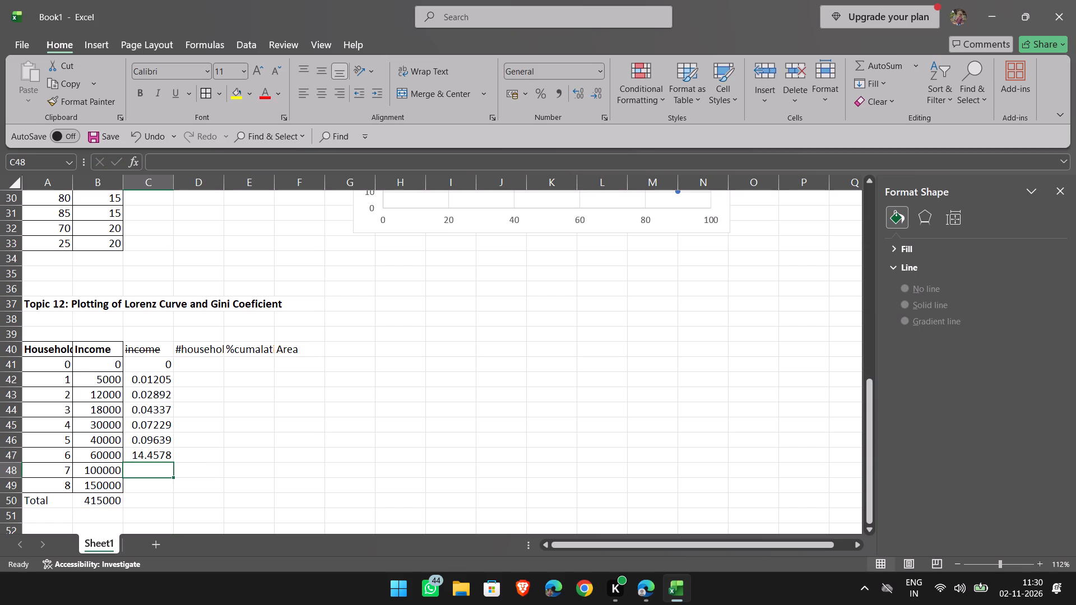
Calculate household 7's income share as a percentage in C48 with the formula =(B48/B50)*100.
{"action": "key", "text": "equal"}
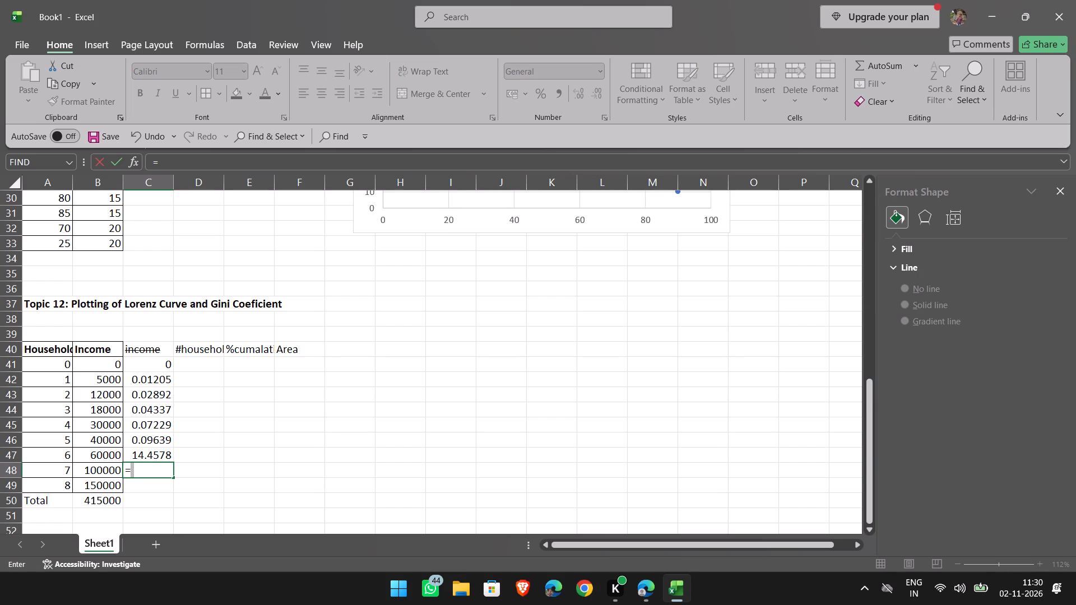
{"action": "key", "text": "shift+parenleft"}
{"action": "left_click", "coordinate": [108, 472]}
{"action": "key", "text": "slash"}
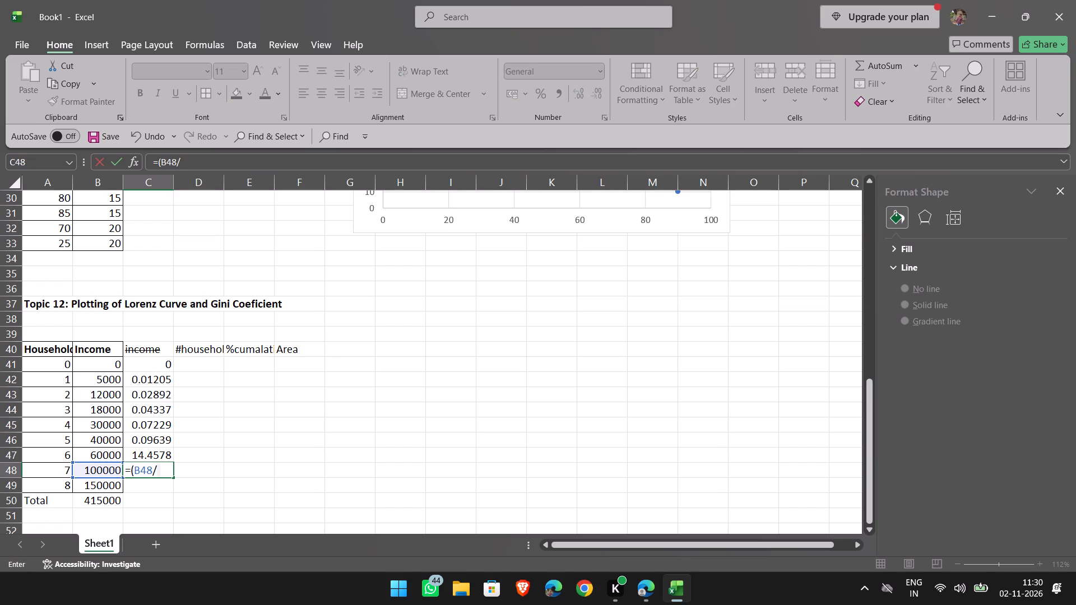
{"action": "left_click", "coordinate": [101, 500]}
{"action": "key", "text": "shift+parenright"}
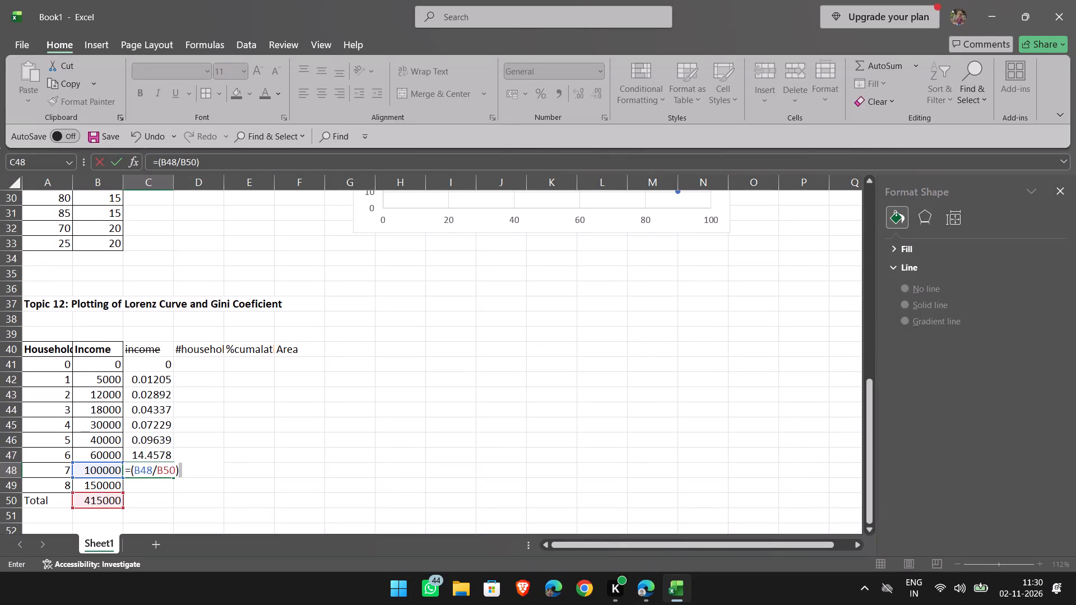
{"action": "key", "text": "shift+asterisk"}
{"action": "type", "text": "100"}
{"action": "key", "text": "Return"}
Calculate household 8's income share as a percentage in C49 with the formula =(B49/B50)*100.
{"action": "key", "text": "equal"}
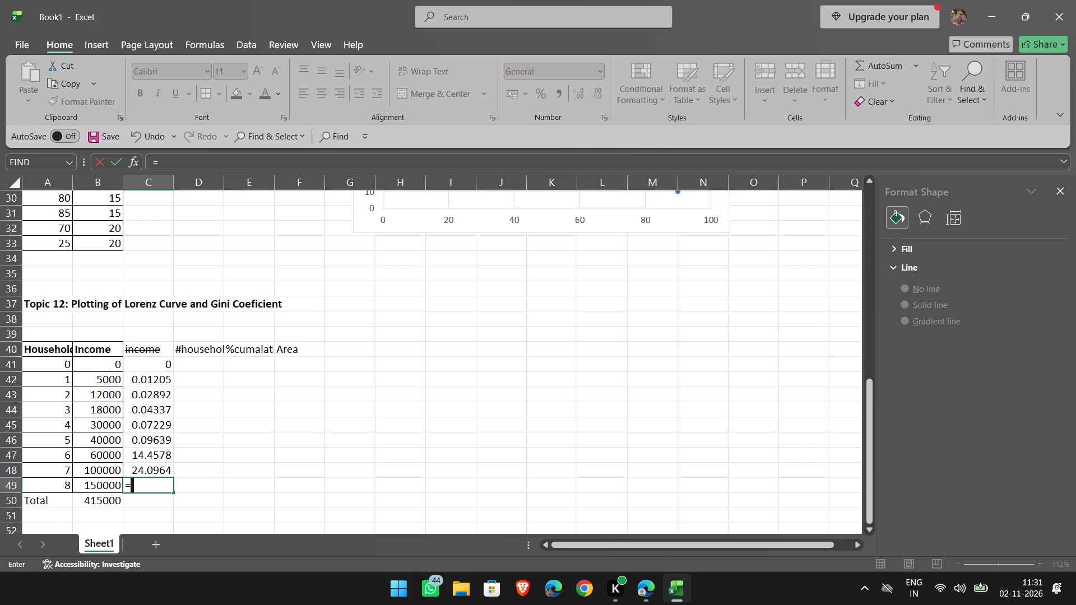
{"action": "key", "text": "shift+parenleft"}
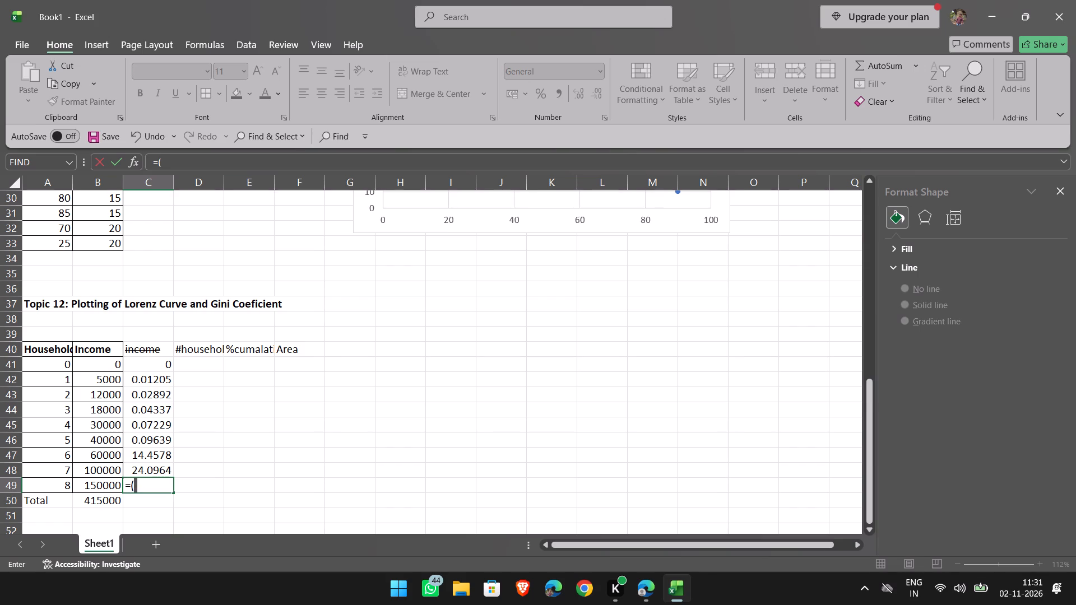
{"action": "left_click", "coordinate": [101, 486]}
{"action": "key", "text": "slash"}
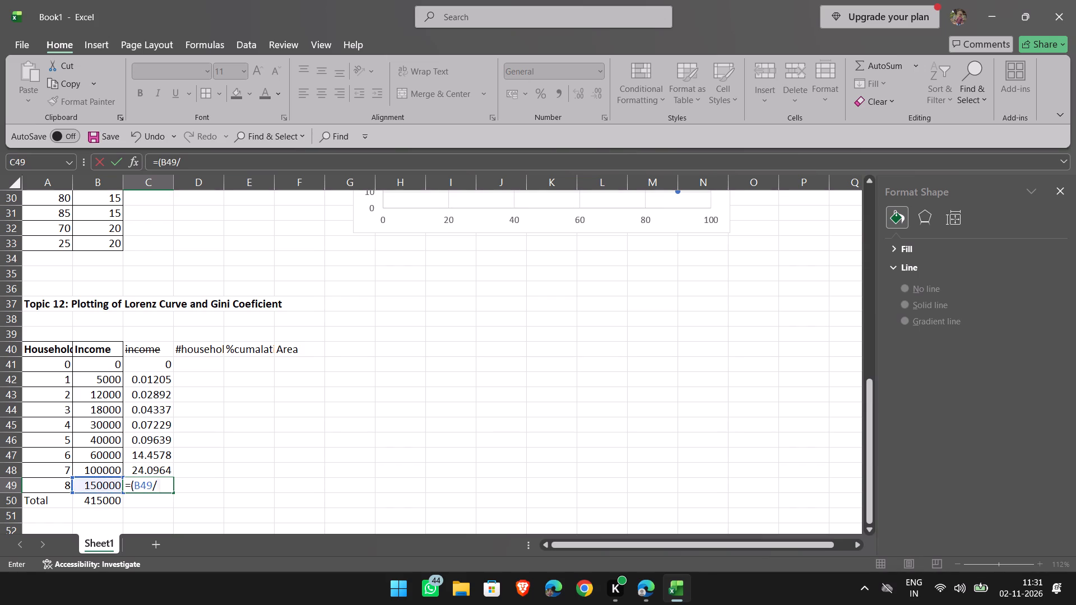
{"action": "left_click", "coordinate": [103, 496]}
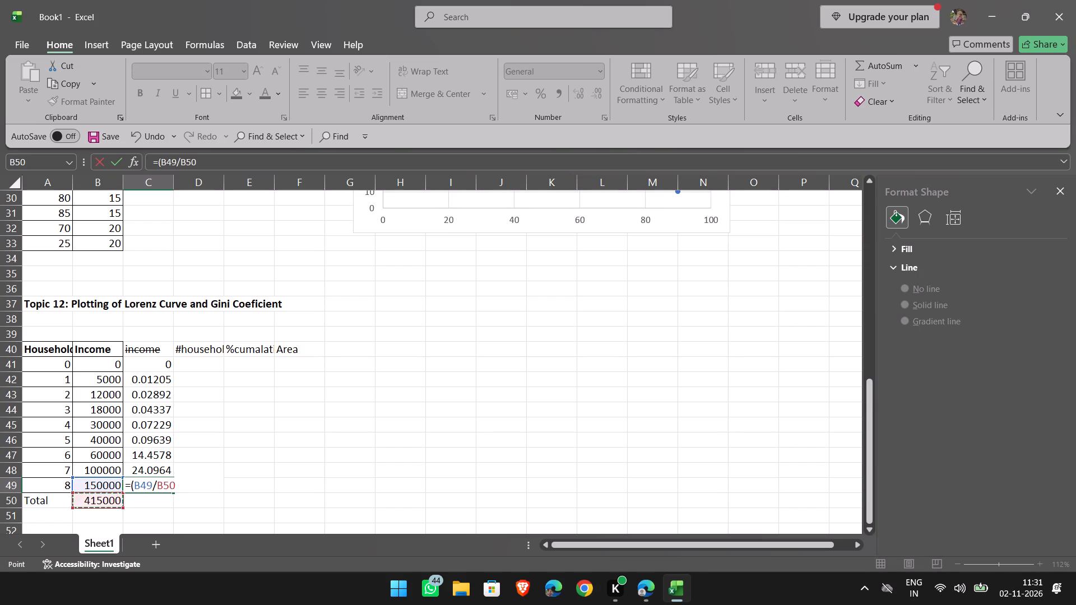
{"action": "key", "text": "shift+parenright"}
{"action": "key", "text": "ctrl+8"}
{"action": "key", "text": "shift+asterisk"}
{"action": "type", "text": "100"}
{"action": "key", "text": "Return"}
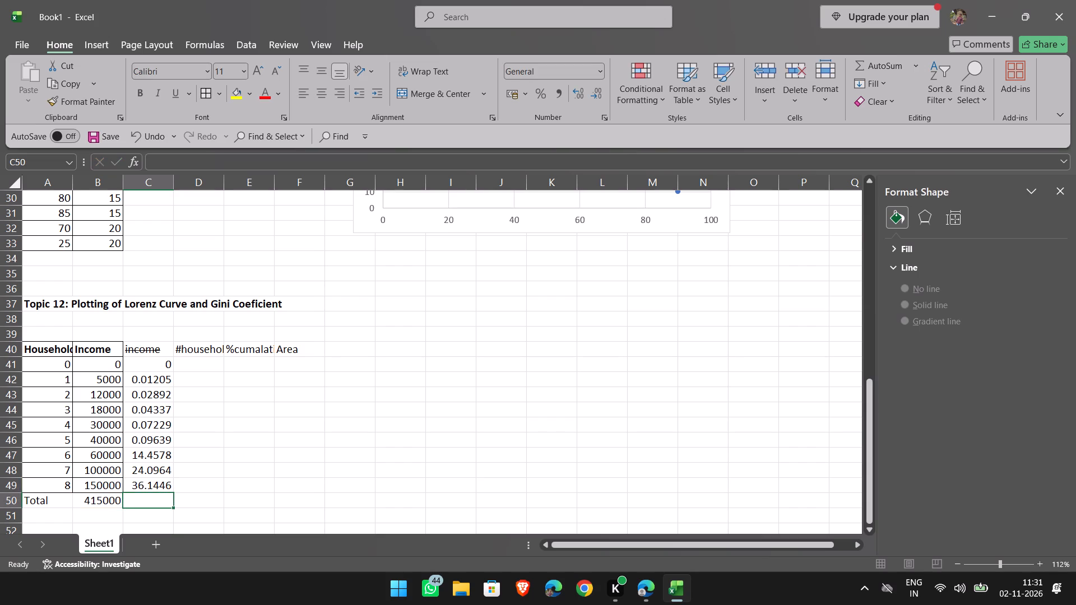
Convert household 1's income share in C42 to a percentage by changing its formula to =(B42/B50)*100.
{"action": "left_click", "coordinate": [152, 376]}
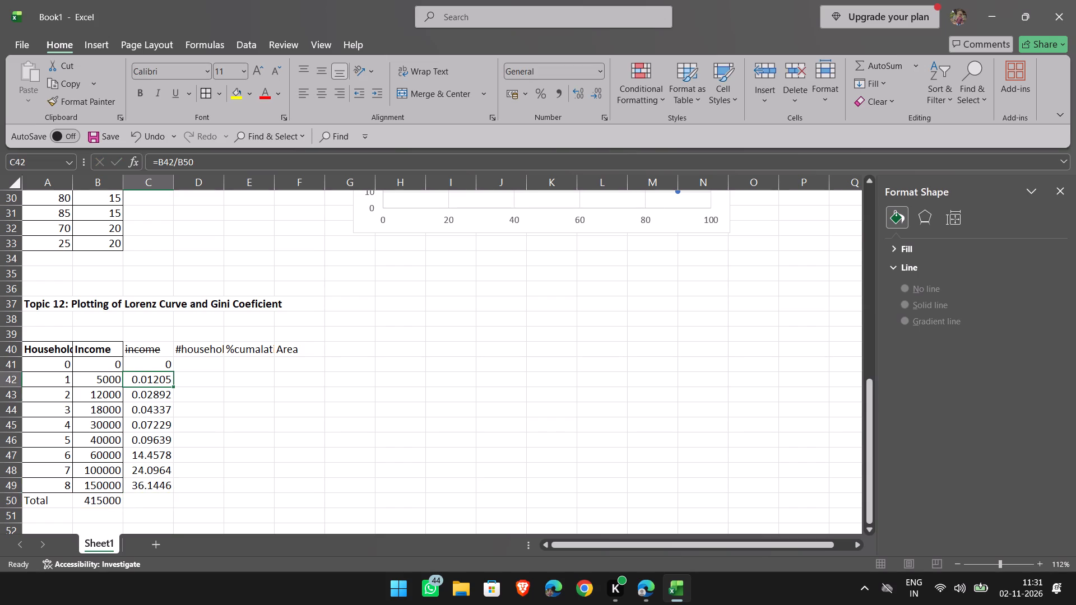
{"action": "left_click", "coordinate": [156, 161]}
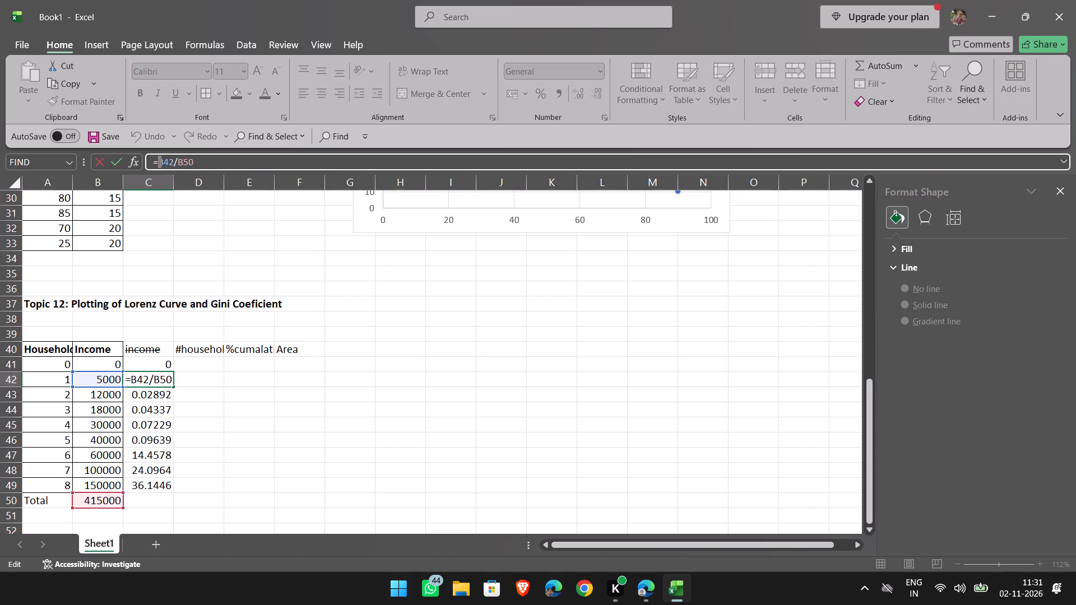
{"action": "key", "text": "shift+parenleft"}
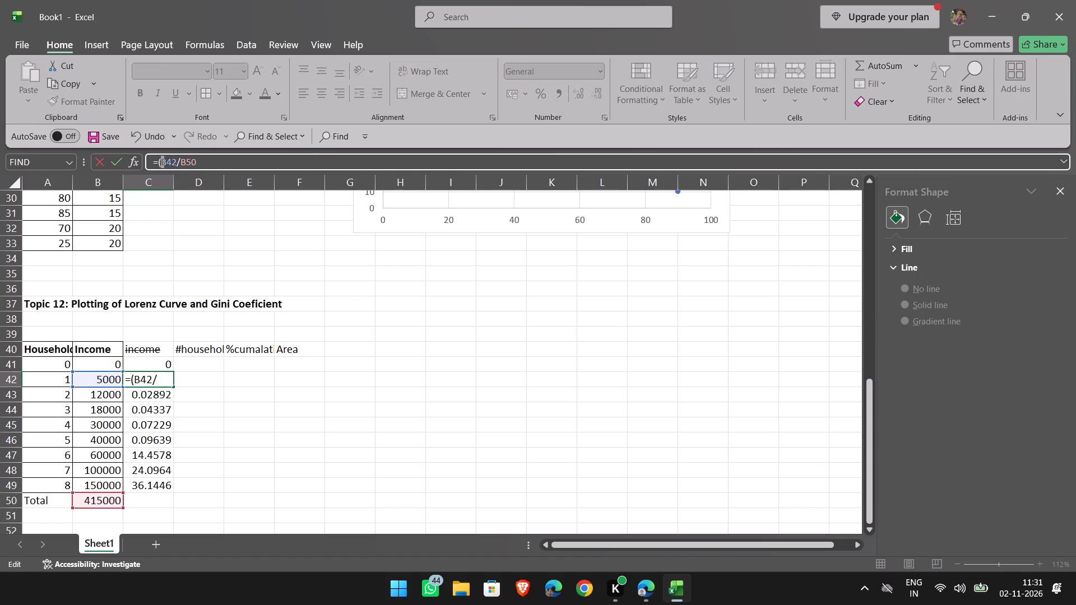
{"action": "key", "text": "Right"}
{"action": "key", "text": "Right"}
{"action": "key", "text": "Right"}
{"action": "key", "text": "Right"}
{"action": "key", "text": "Right"}
{"action": "key", "text": "Right"}
{"action": "key", "text": "Right"}
{"action": "key", "text": "Right"}
{"action": "key", "text": "shift+parenright"}
{"action": "key", "text": "shift+asterisk"}
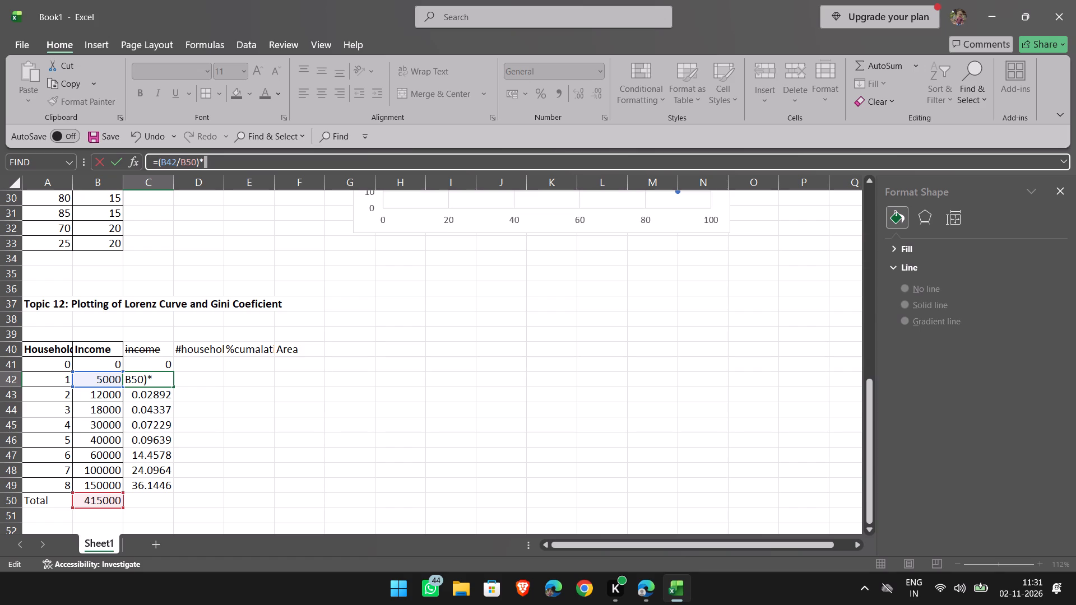
{"action": "type", "text": "100"}
{"action": "key", "text": "Return"}
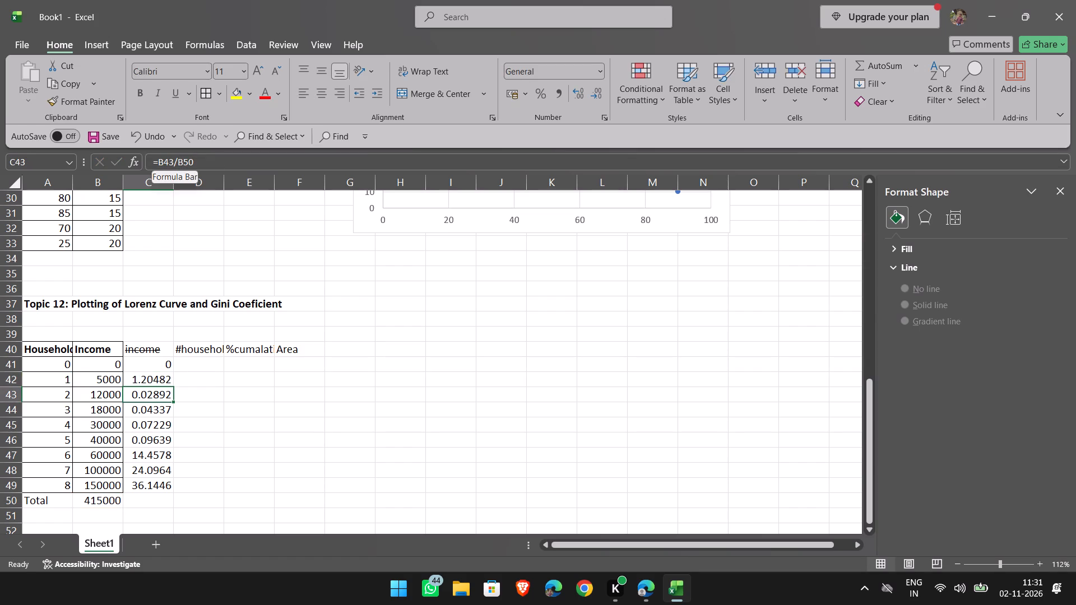
Convert household 2's income share in C43 to a percentage by changing its formula to =(B43/B50)*100.
{"action": "left_click", "coordinate": [157, 161]}
{"action": "key", "text": "shift+parenleft"}
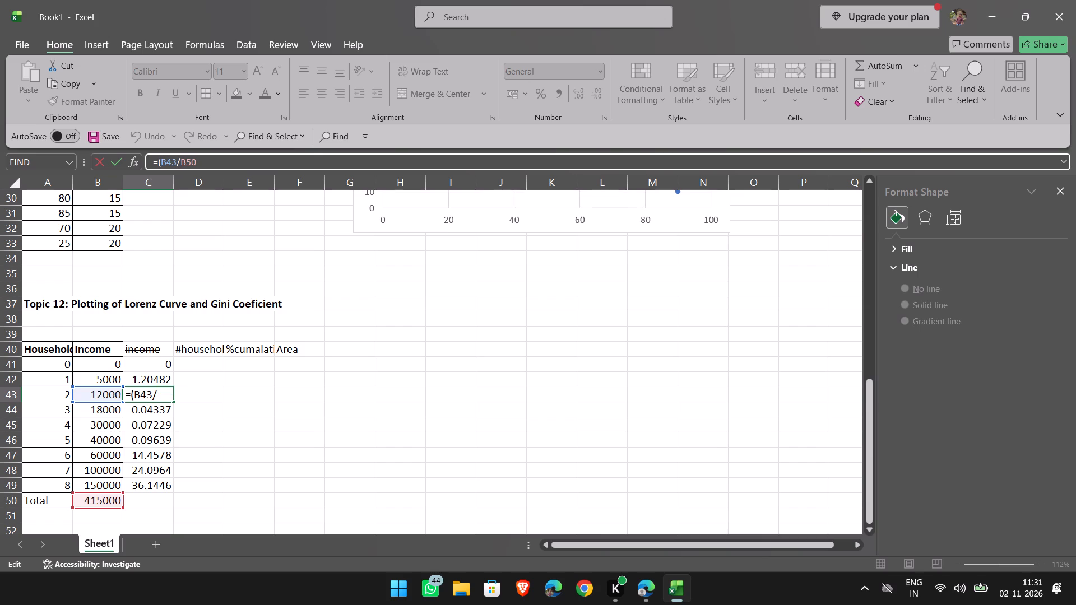
{"action": "key", "text": "Right"}
{"action": "key", "text": "Right"}
{"action": "key", "text": "Right"}
{"action": "key", "text": "Right"}
{"action": "key", "text": "Right"}
{"action": "key", "text": "Right"}
{"action": "key", "text": "Right"}
{"action": "key", "text": "shift+parenright"}
{"action": "type", "text": "*100"}
{"action": "key", "text": "Down"}
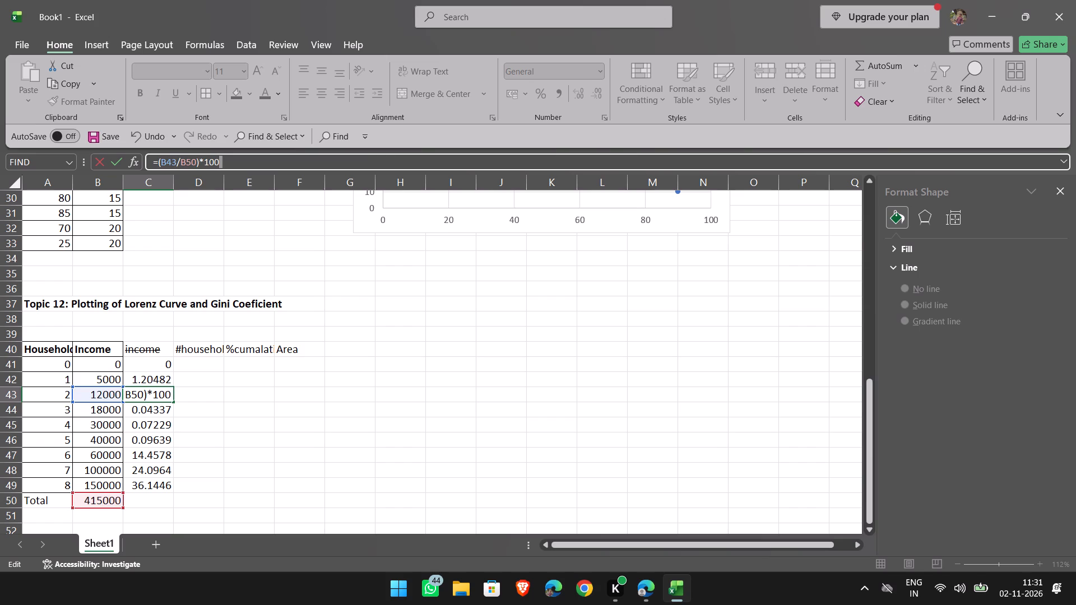
{"action": "key", "text": "Return"}
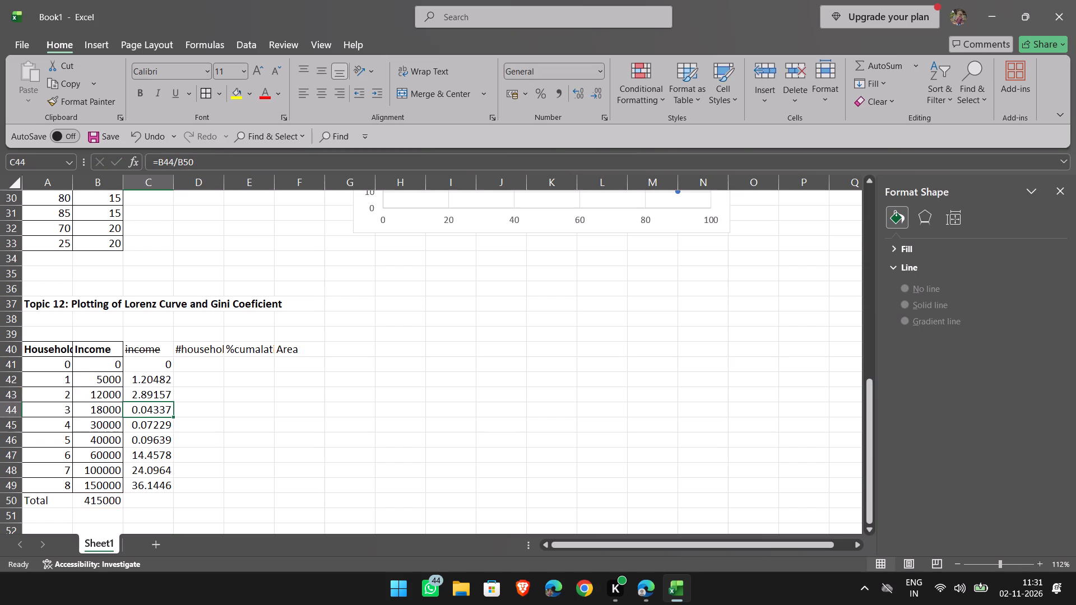
Convert household 3's income share in C44 to a percentage by changing its formula to =(B44/B50)*100.
{"action": "left_click", "coordinate": [157, 161]}
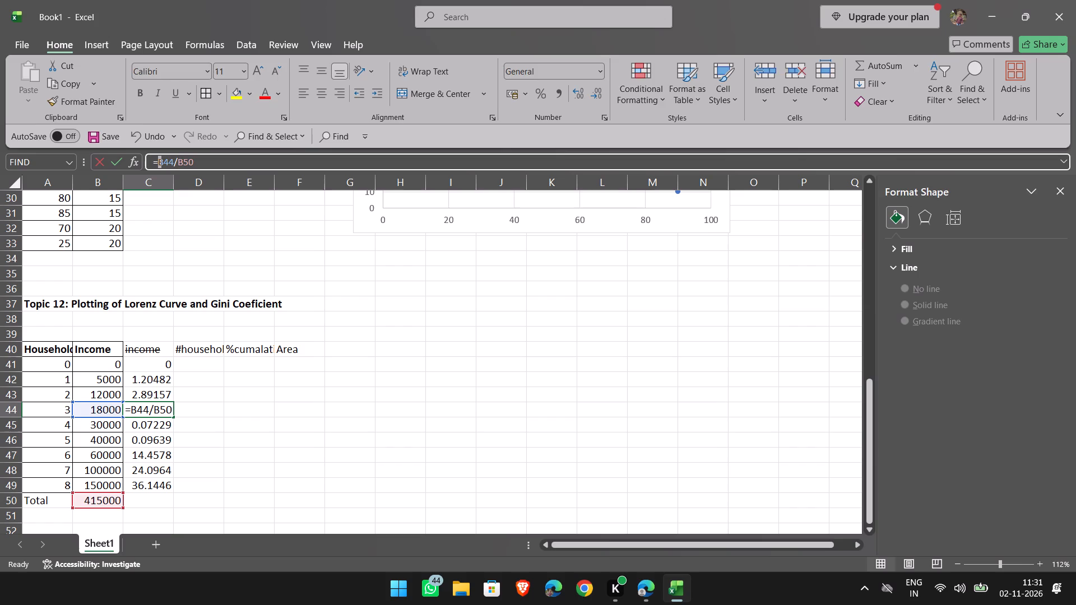
{"action": "key", "text": "shift+parenleft"}
{"action": "key", "text": "Right"}
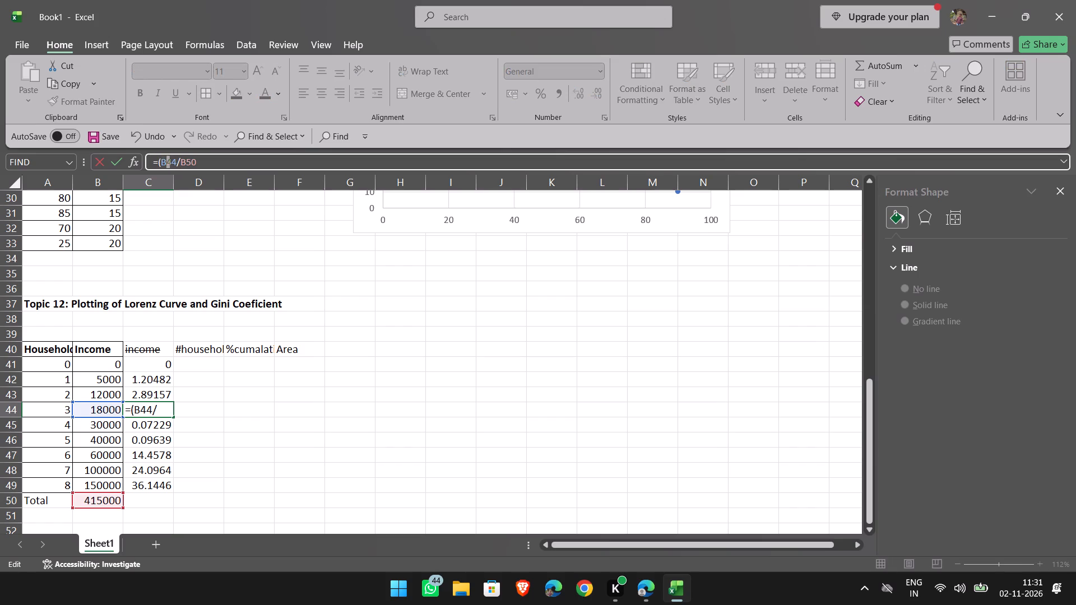
{"action": "key", "text": "Right"}
{"action": "key", "text": "Right"}
{"action": "key", "text": "Right"}
{"action": "key", "text": "Right"}
{"action": "key", "text": "Right"}
{"action": "key", "text": "Right"}
{"action": "key", "text": "Right"}
{"action": "key", "text": "shift+parenright"}
{"action": "type", "text": "*100"}
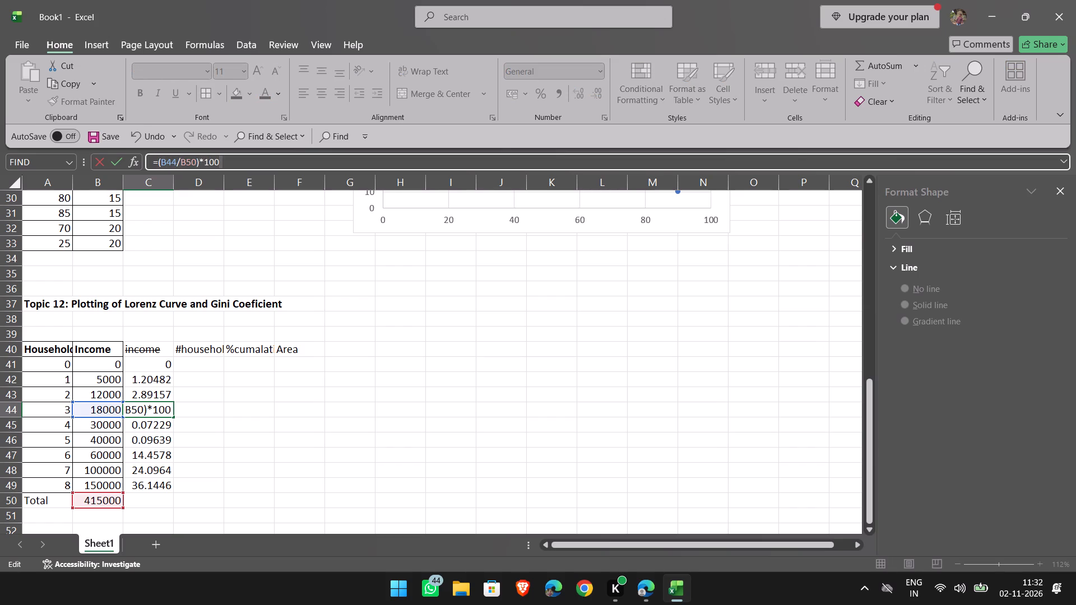
{"action": "key", "text": "Return"}
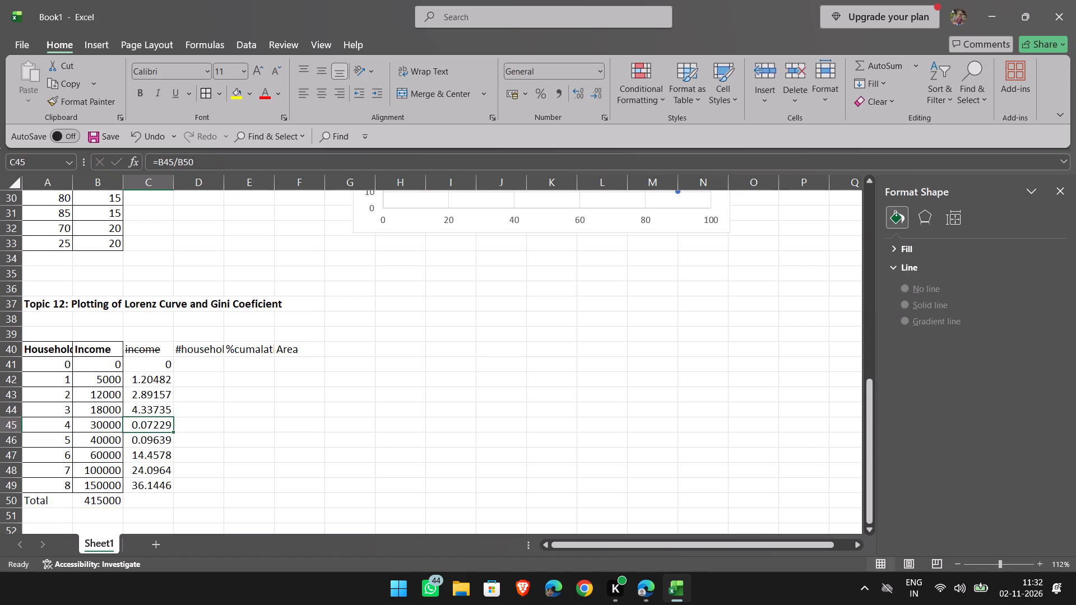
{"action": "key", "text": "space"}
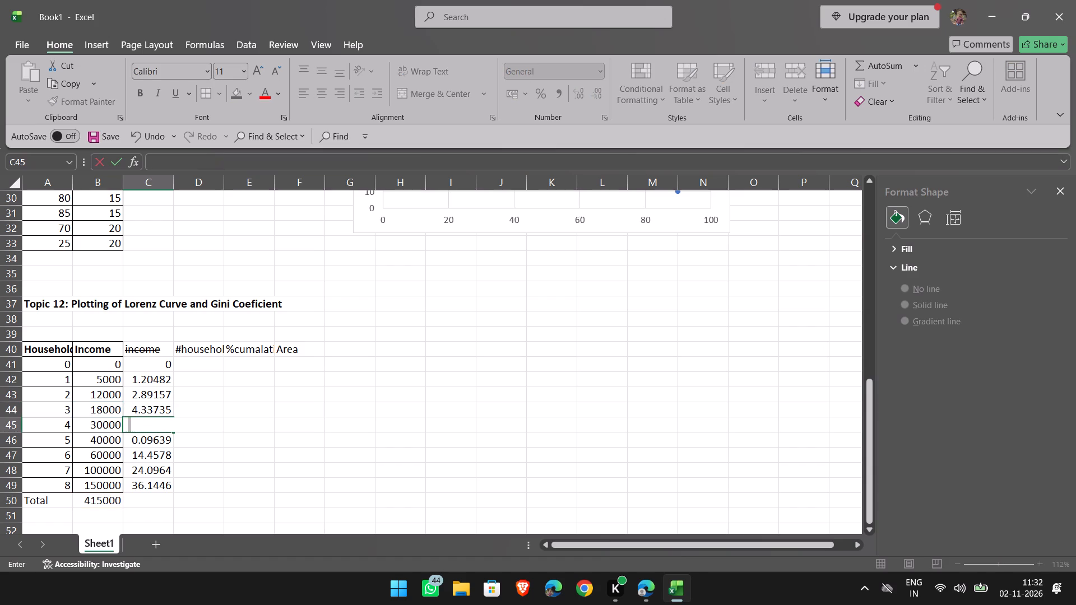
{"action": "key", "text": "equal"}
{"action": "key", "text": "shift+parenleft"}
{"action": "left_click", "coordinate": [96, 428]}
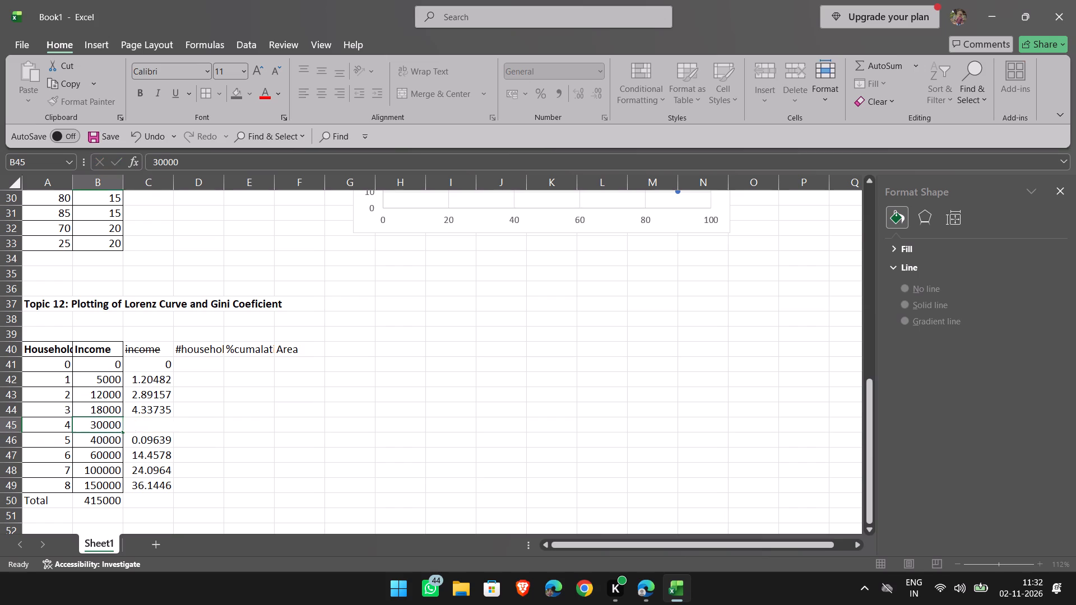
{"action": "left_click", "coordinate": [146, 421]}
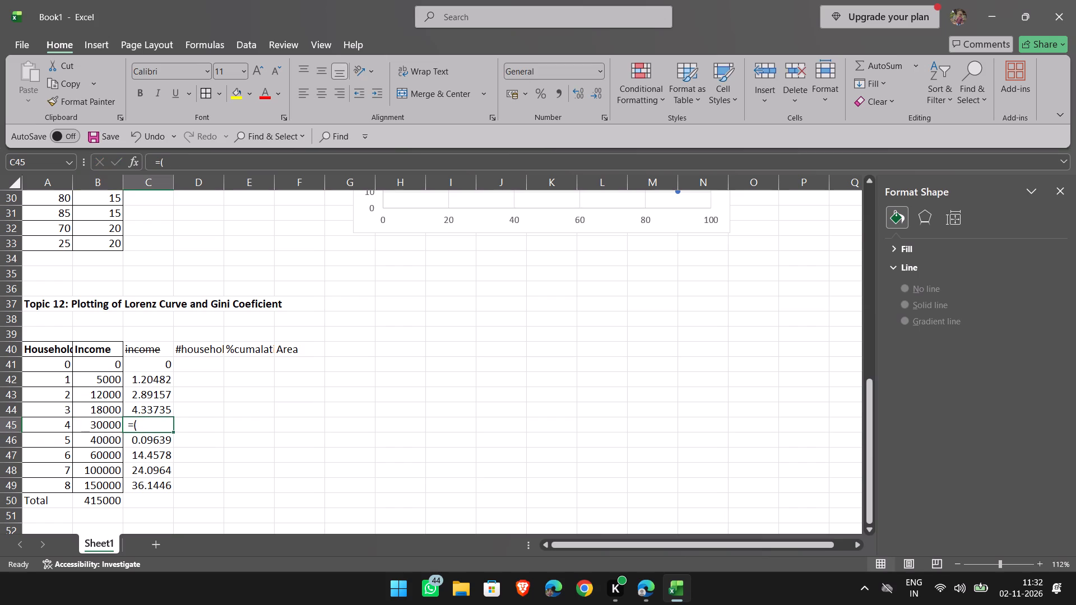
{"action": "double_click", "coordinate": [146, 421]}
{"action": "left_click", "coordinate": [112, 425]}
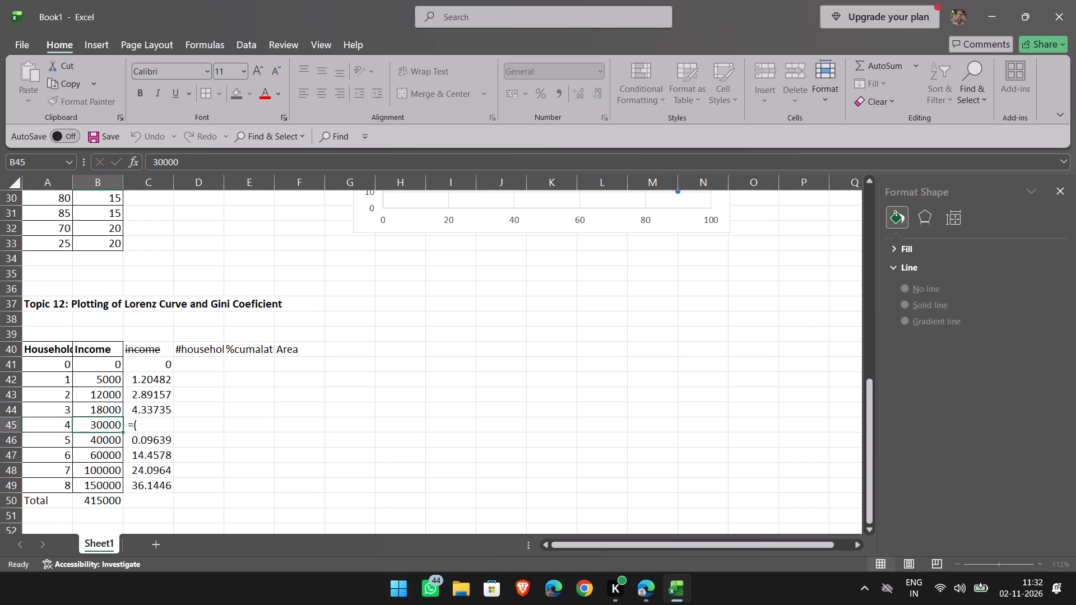
Replace the content of C45 with the formula =(B45/B50)*100 for household 4's percentage income share.
{"action": "left_click", "coordinate": [147, 425]}
{"action": "key", "text": "BackSpace"}
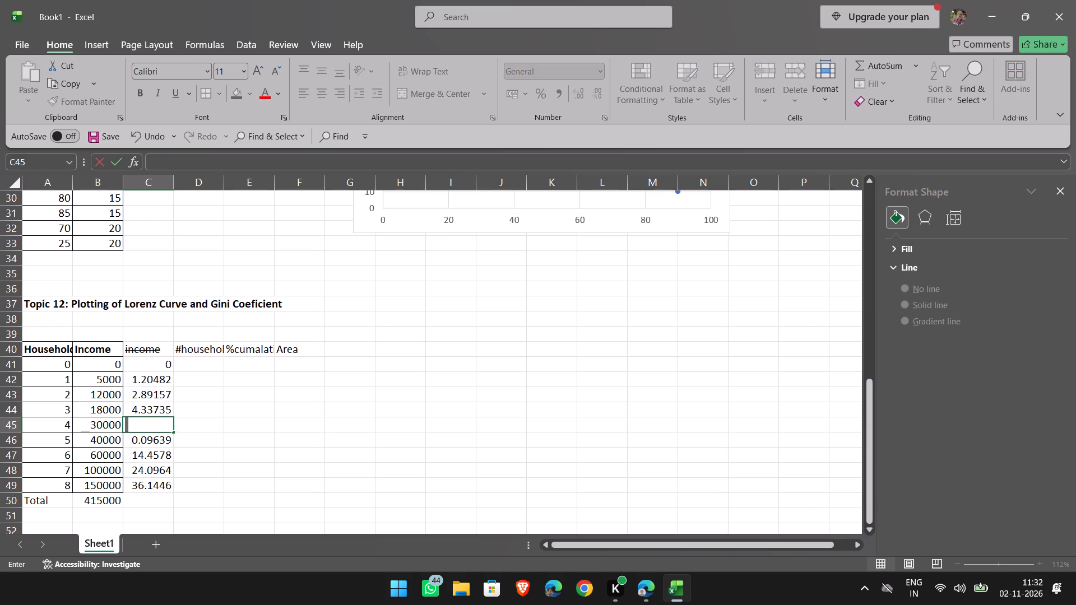
{"action": "key", "text": "equal"}
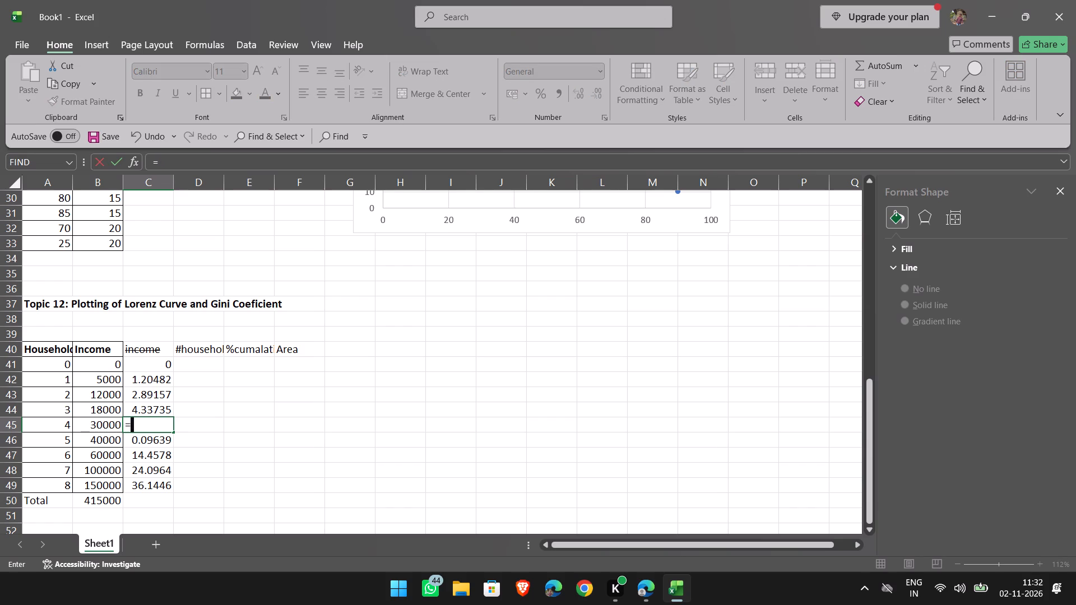
{"action": "key", "text": "shift+parenleft"}
{"action": "left_click", "coordinate": [110, 424]}
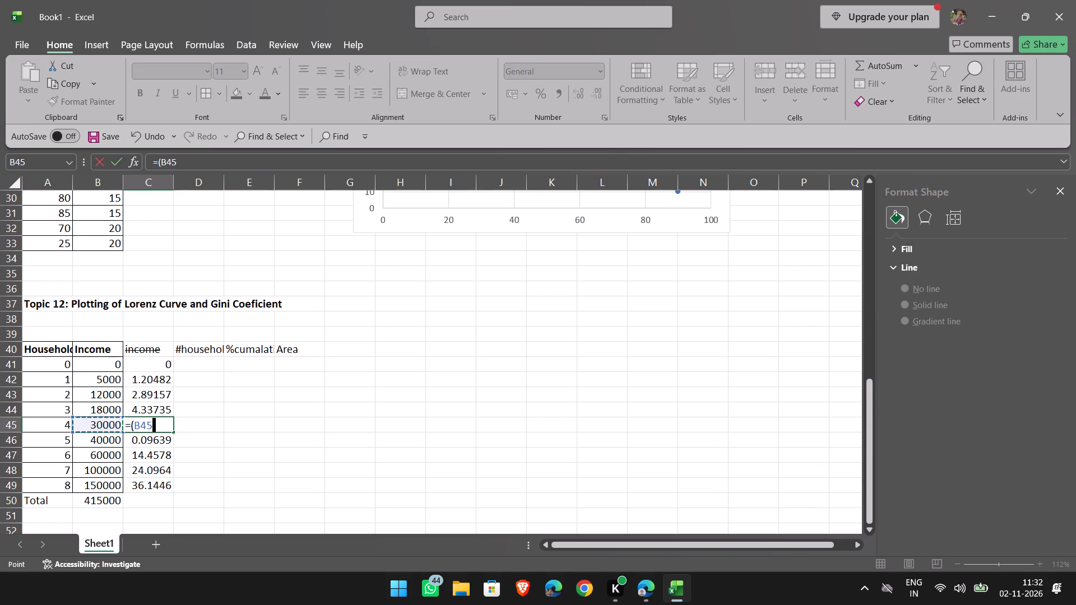
{"action": "key", "text": "slash"}
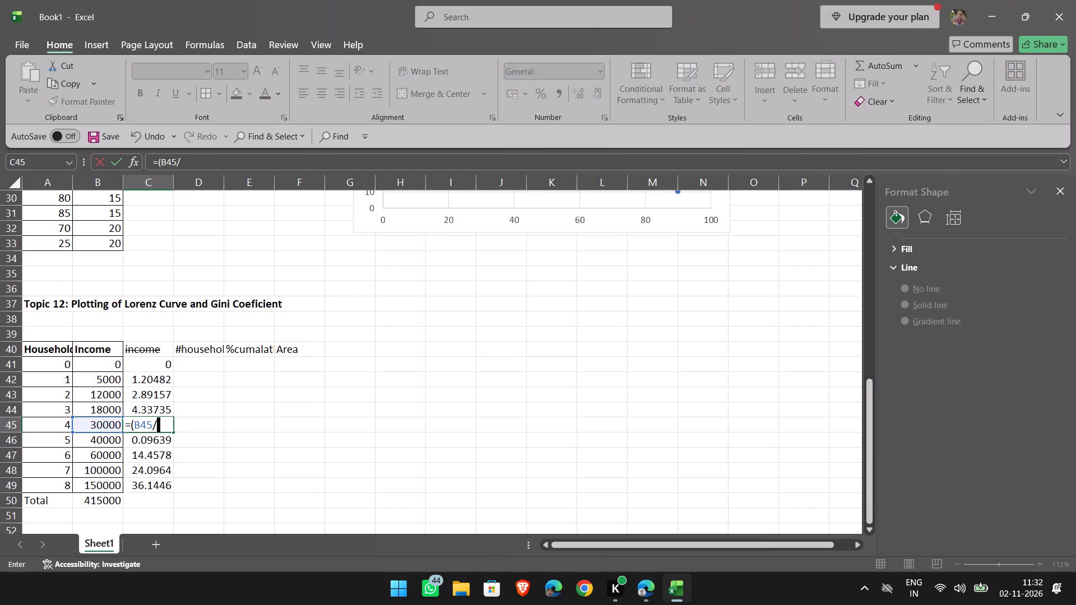
{"action": "left_click", "coordinate": [104, 496]}
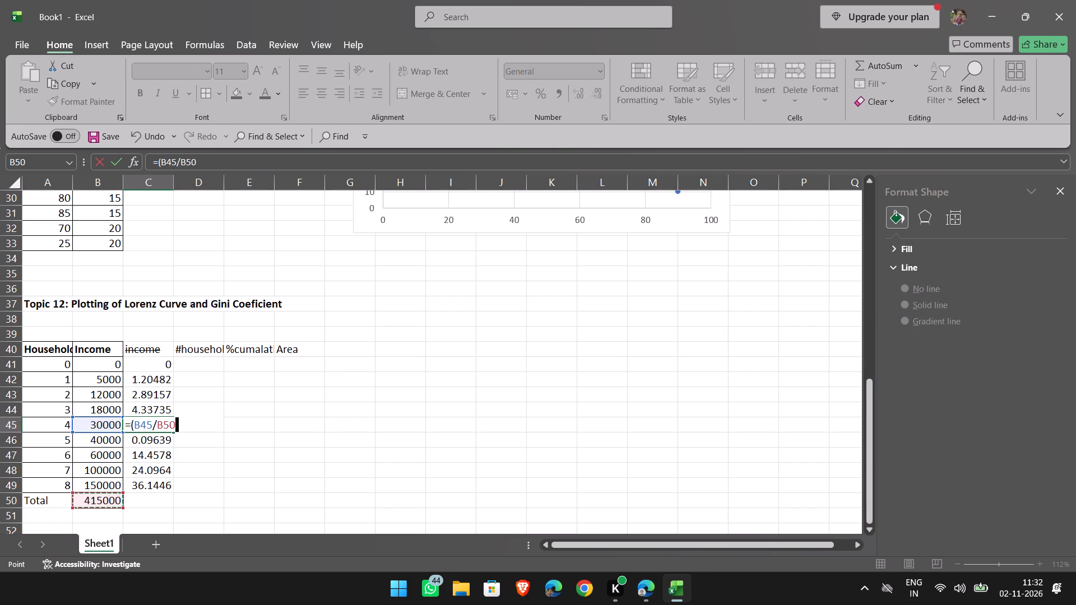
{"action": "key", "text": "shift+parenright"}
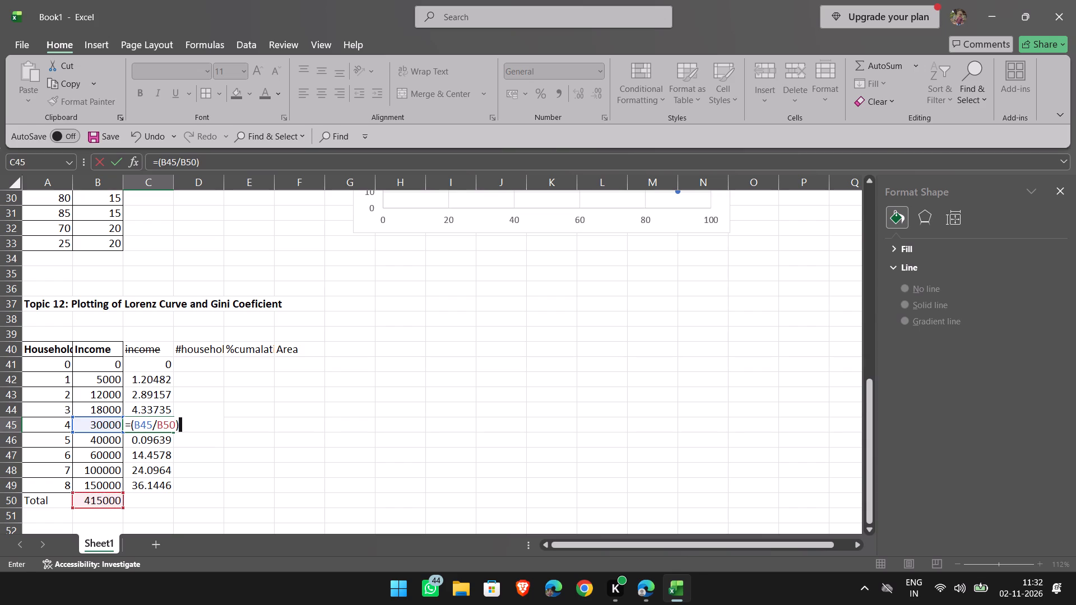
{"action": "key", "text": "shift+asterisk"}
{"action": "type", "text": "100"}
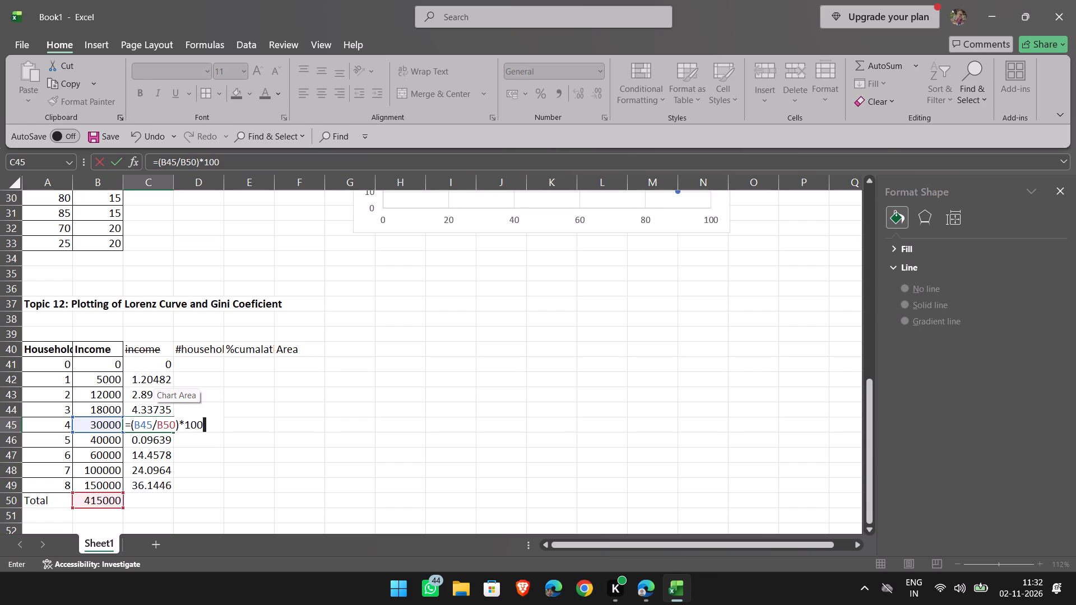
{"action": "key", "text": "Return"}
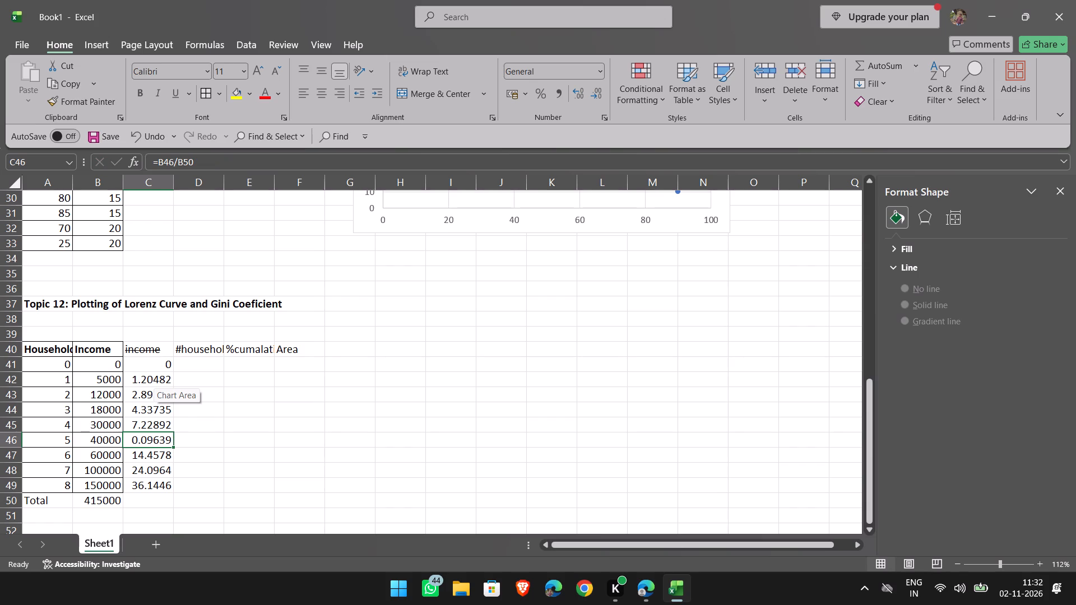
Calculate the household percentage for household 0 in D41 with the formula =(A41/A49)*100.
{"action": "left_click", "coordinate": [215, 357]}
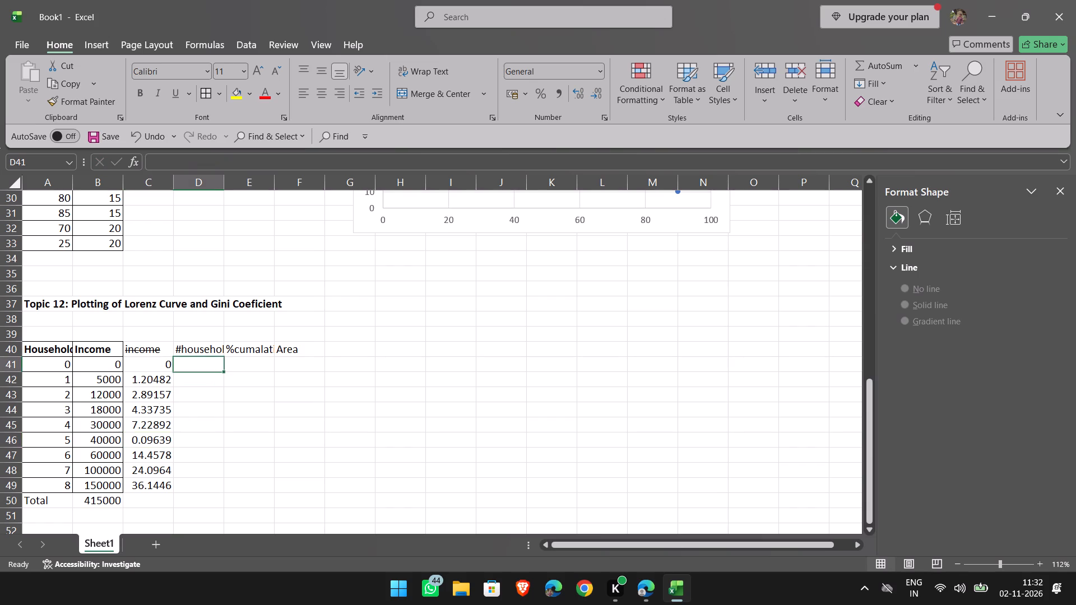
{"action": "key", "text": "equal"}
{"action": "left_click", "coordinate": [41, 364]}
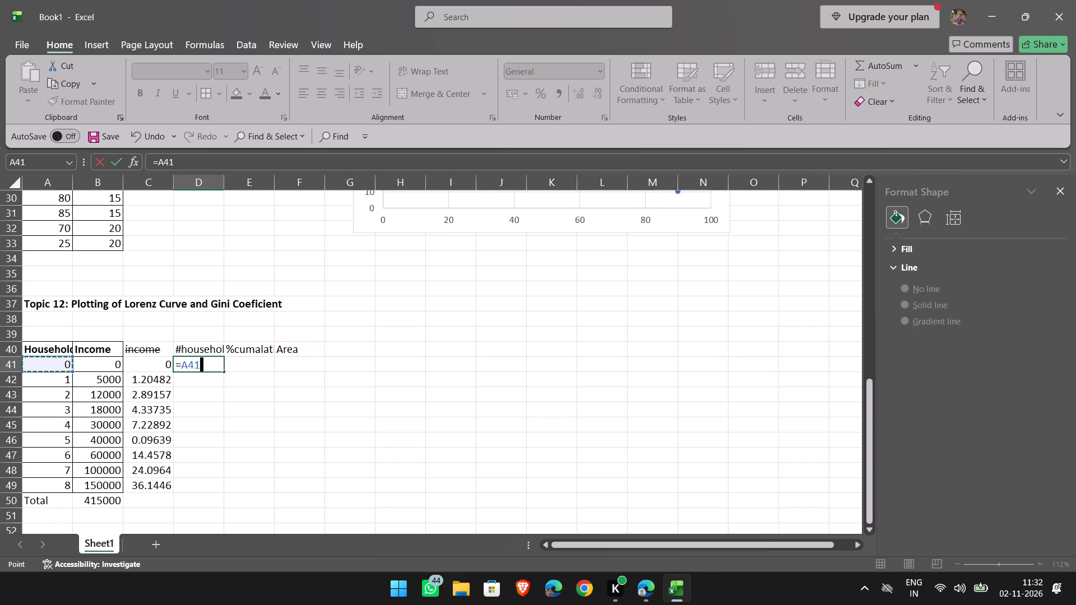
{"action": "key", "text": "Left"}
{"action": "key", "text": "Left"}
{"action": "left_click", "coordinate": [179, 366]}
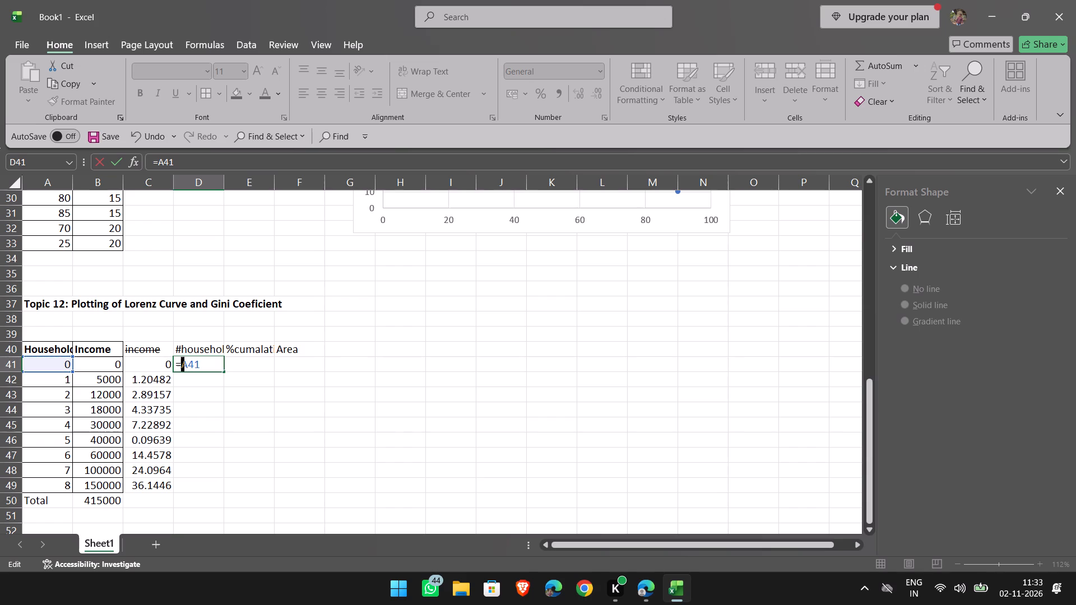
{"action": "key", "text": "shift+parenleft"}
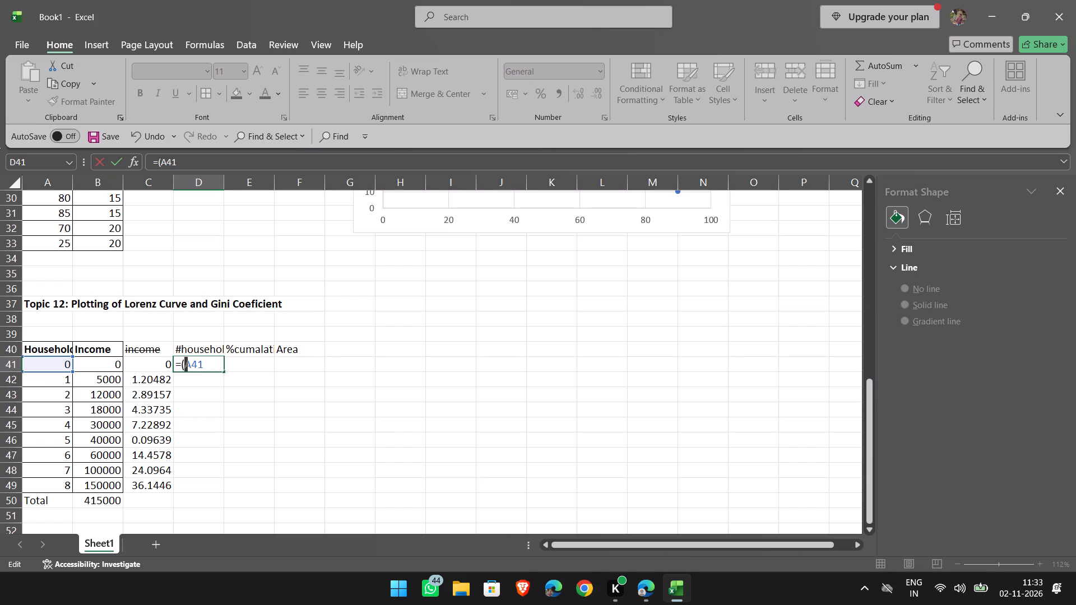
{"action": "left_click", "coordinate": [202, 364]}
{"action": "key", "text": "slash"}
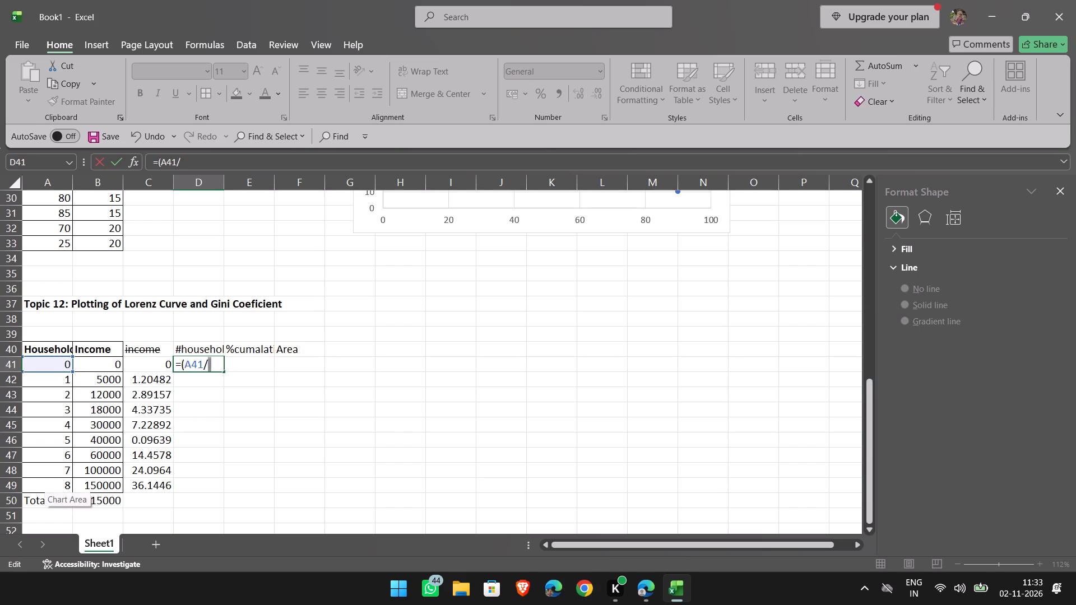
{"action": "left_click", "coordinate": [45, 488]}
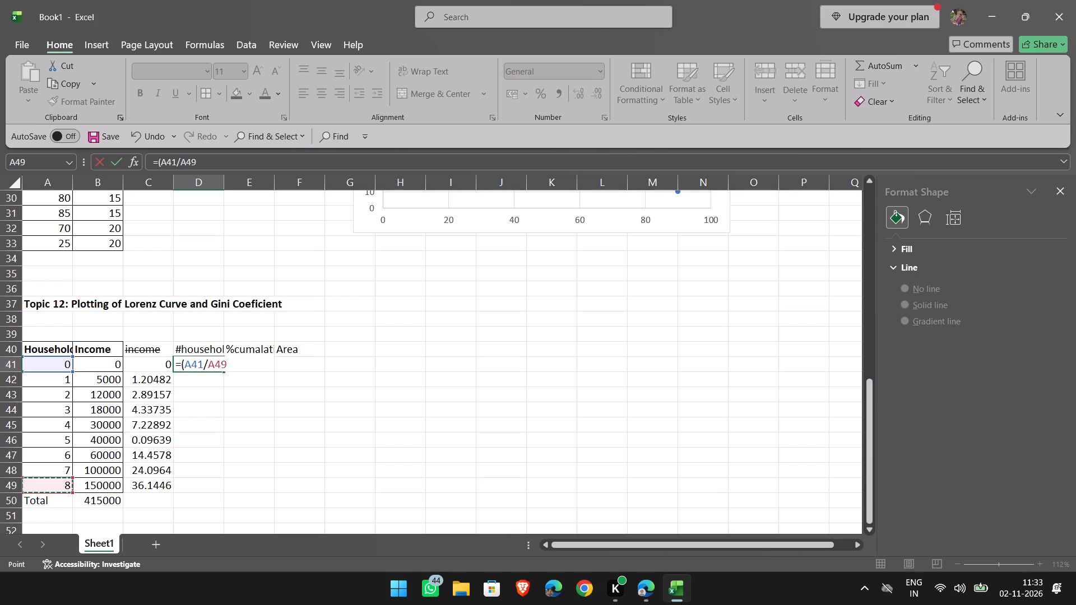
{"action": "key", "text": "shift+parenright"}
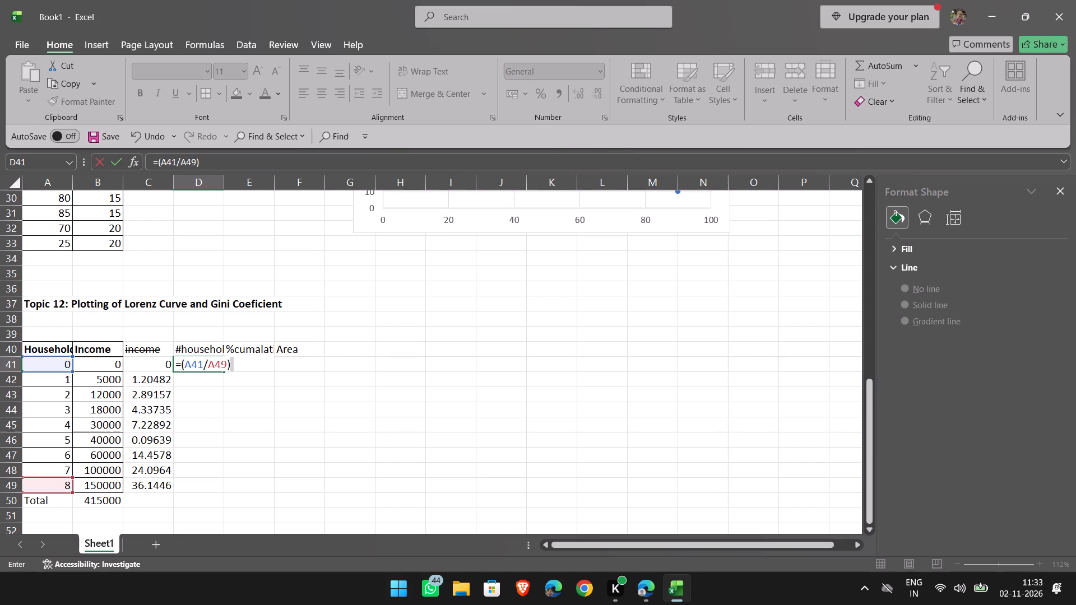
{"action": "type", "text": "*100"}
{"action": "key", "text": "Return"}
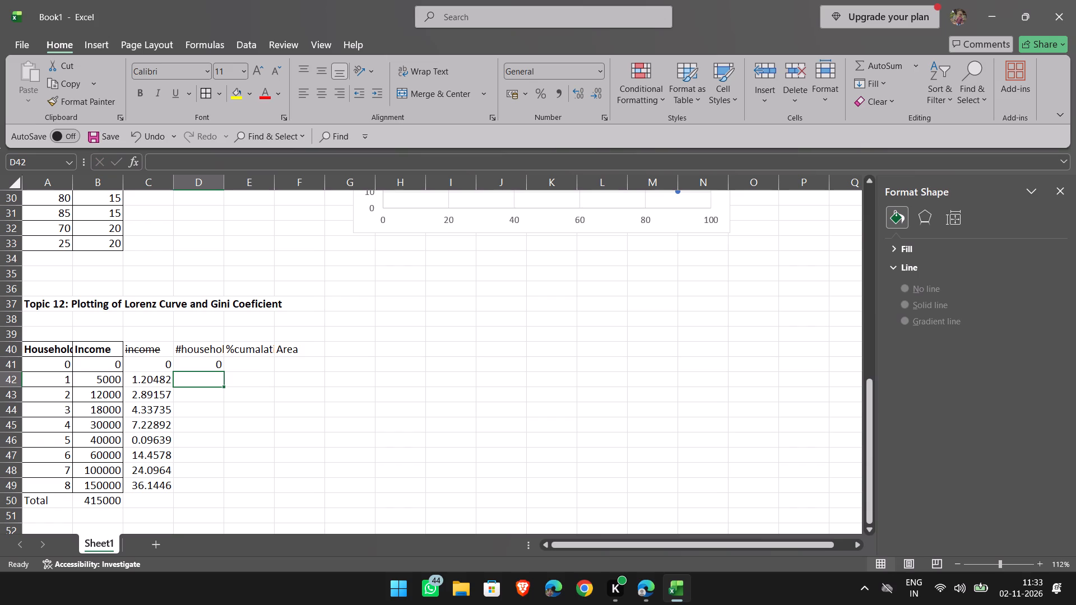
Calculate the household percentage for household 1 in D42 with the formula =(A42/A49)*100.
{"action": "key", "text": "equal"}
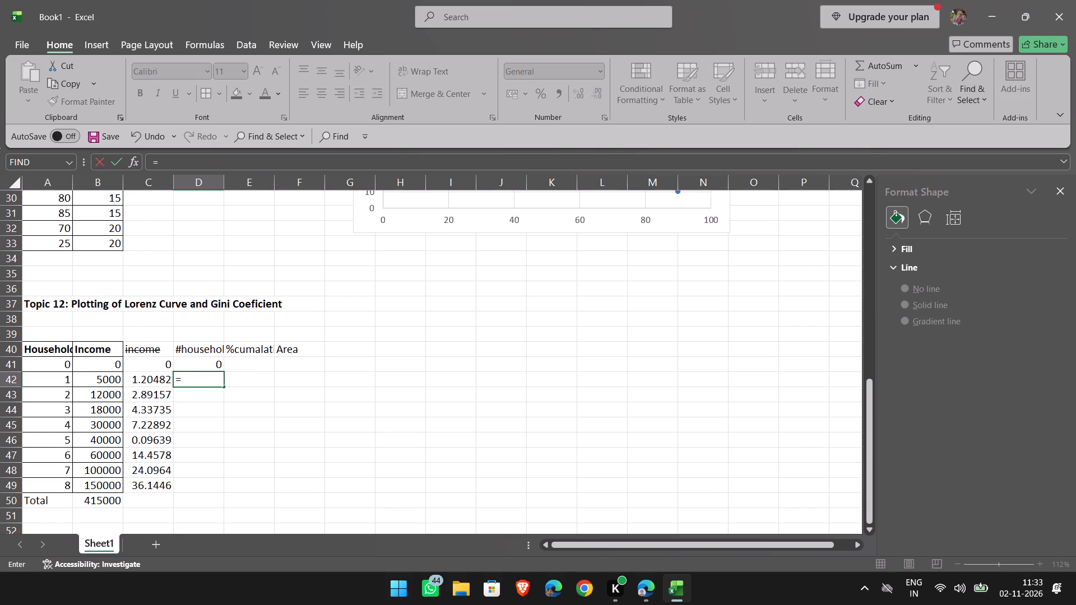
{"action": "key", "text": "shift+parenleft"}
{"action": "left_click", "coordinate": [50, 383]}
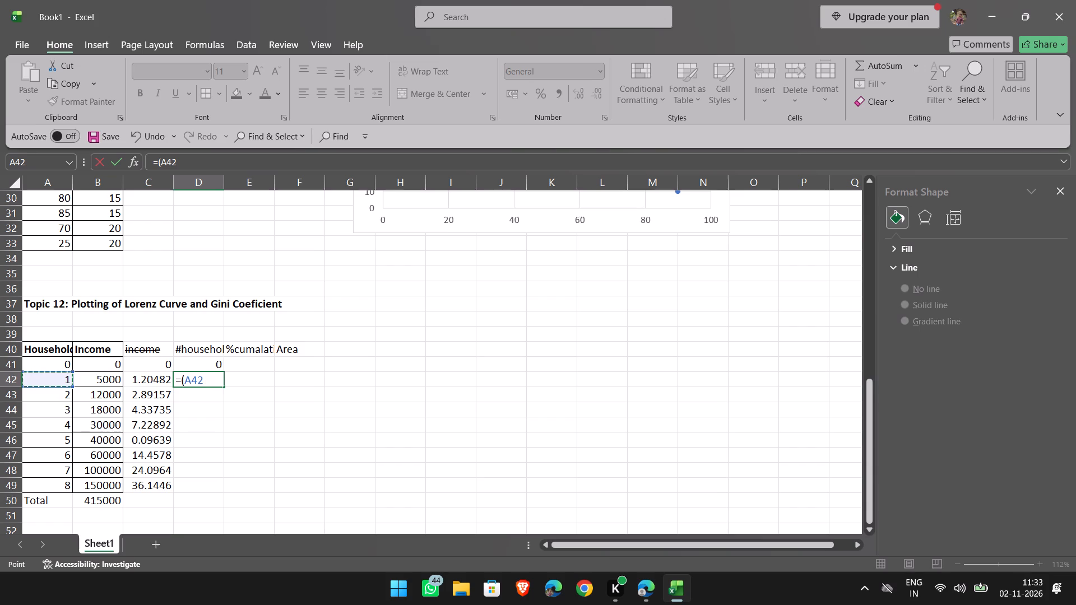
{"action": "key", "text": "slash"}
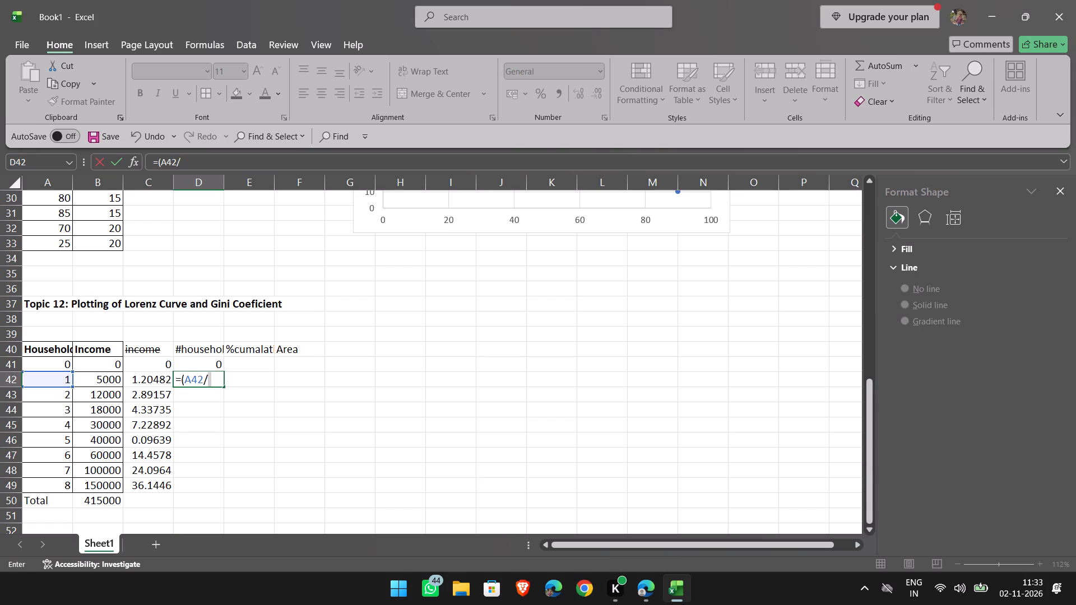
{"action": "left_click", "coordinate": [45, 486]}
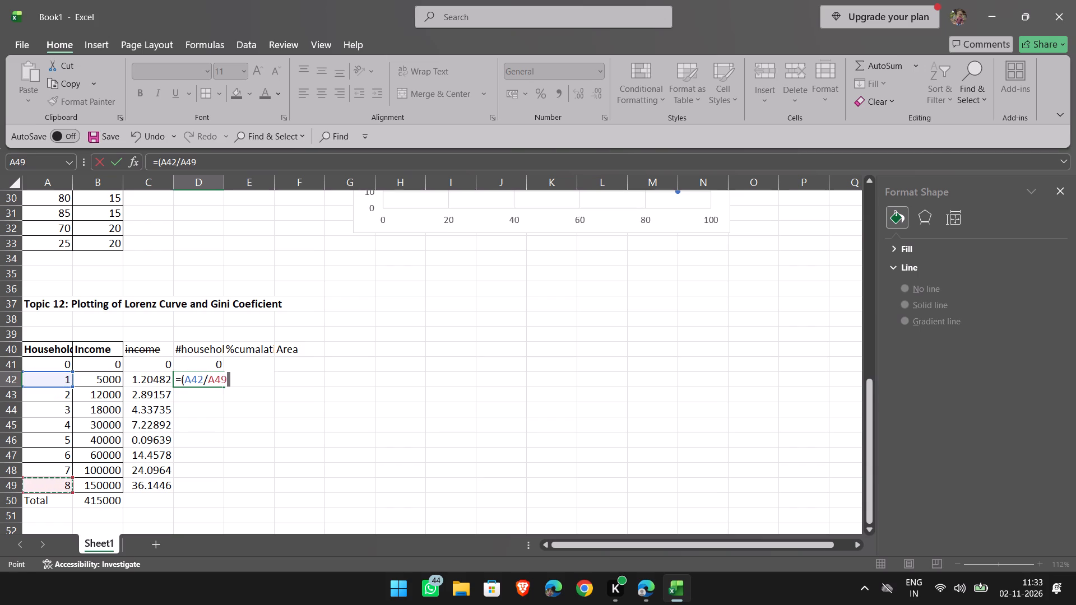
{"action": "key", "text": "shift+parenright"}
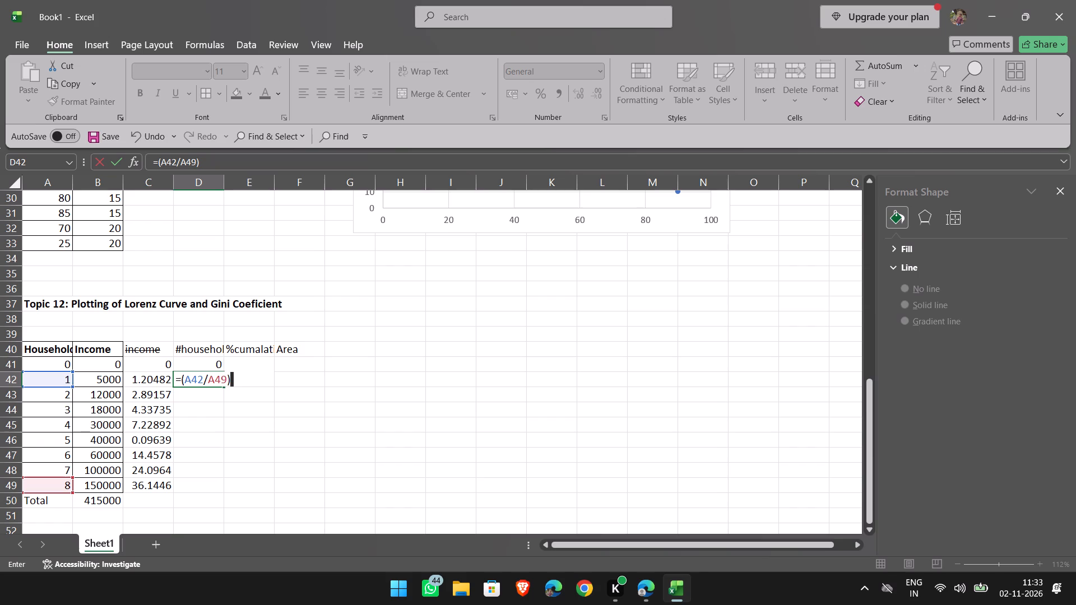
{"action": "key", "text": "shift+asterisk"}
{"action": "type", "text": "100"}
{"action": "key", "text": "Return"}
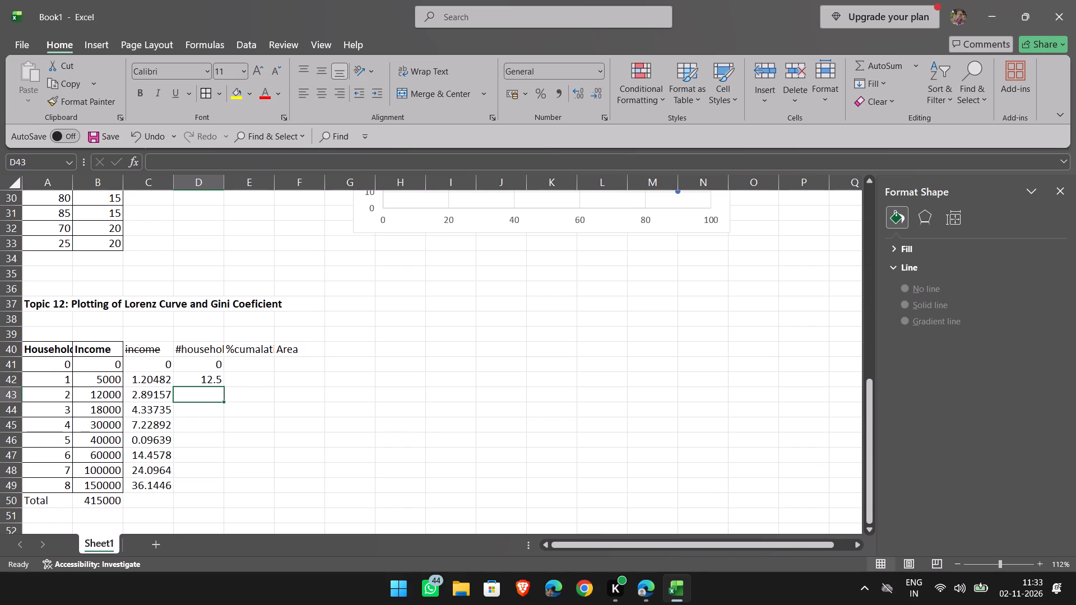
Calculate the household percentage for household 2 in D43 with the formula =(A43/A49)*100.
{"action": "key", "text": "equal"}
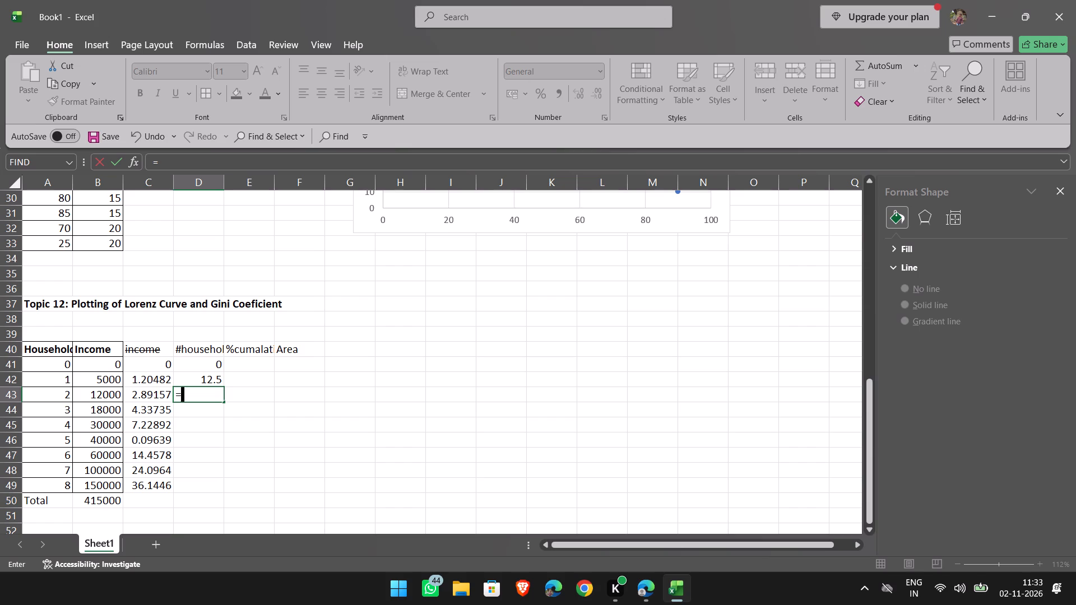
{"action": "left_click", "coordinate": [64, 400]}
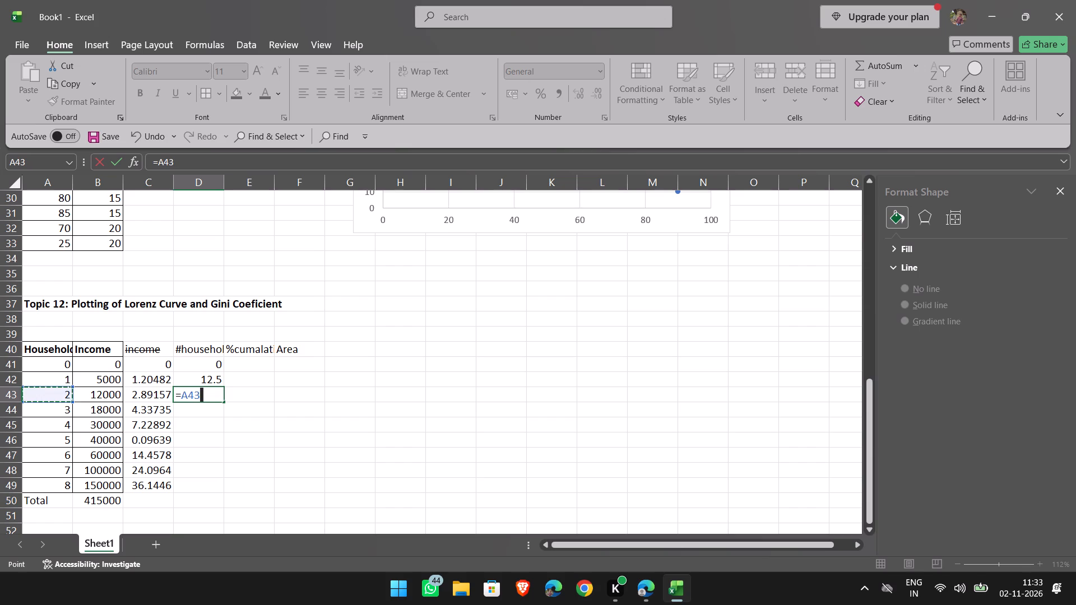
{"action": "key", "text": "BackSpace"}
{"action": "key", "text": "BackSpace"}
{"action": "key", "text": "BackSpace"}
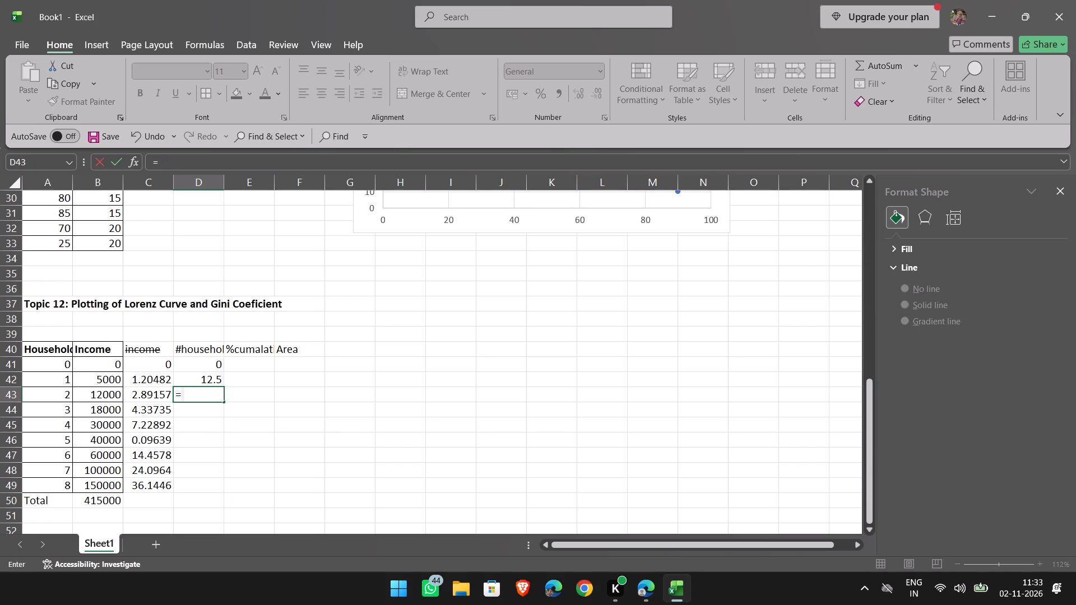
{"action": "key", "text": "shift+parenleft"}
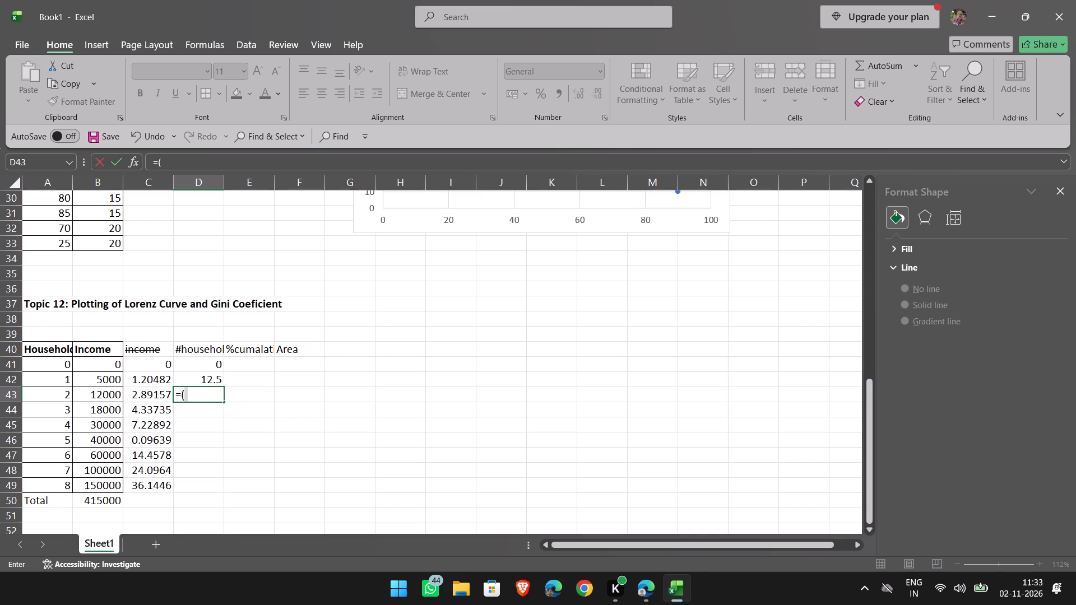
{"action": "left_click", "coordinate": [57, 397]}
{"action": "key", "text": "slash"}
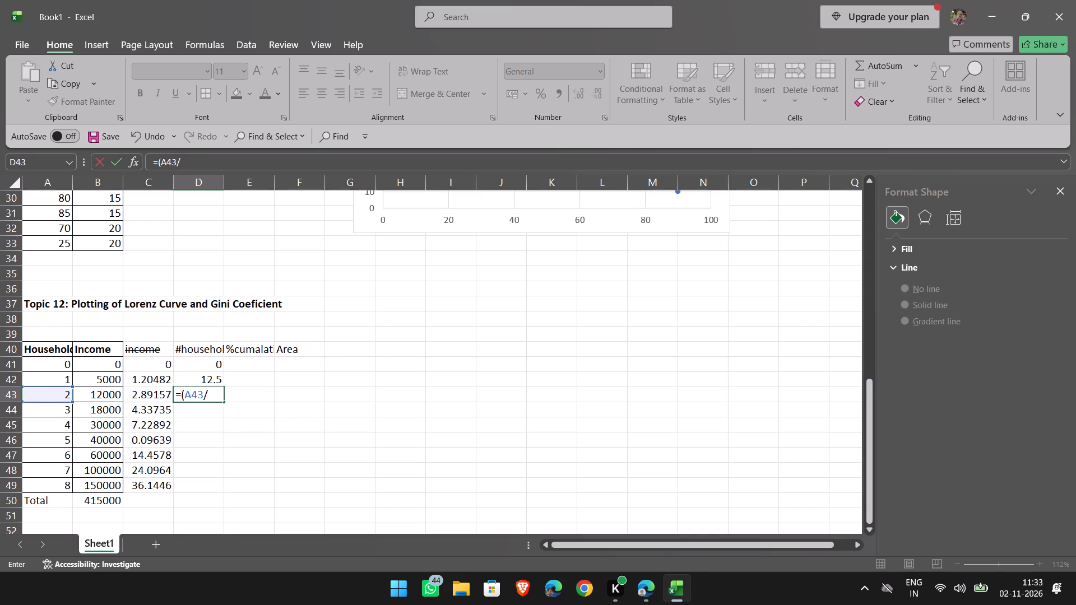
{"action": "left_click", "coordinate": [48, 491]}
{"action": "key", "text": "shift+parenright"}
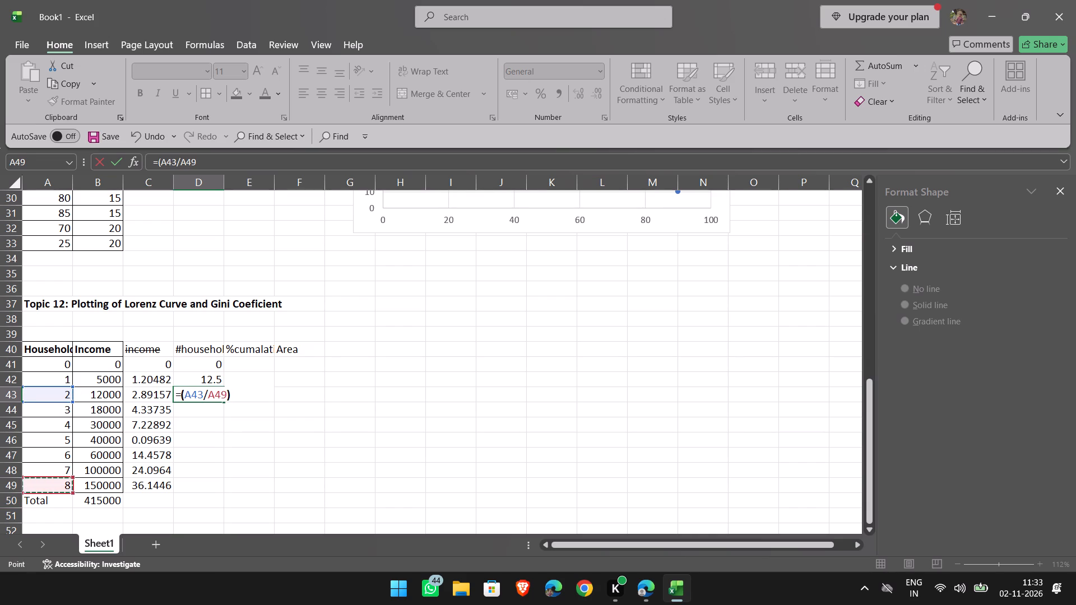
{"action": "type", "text": "*100"}
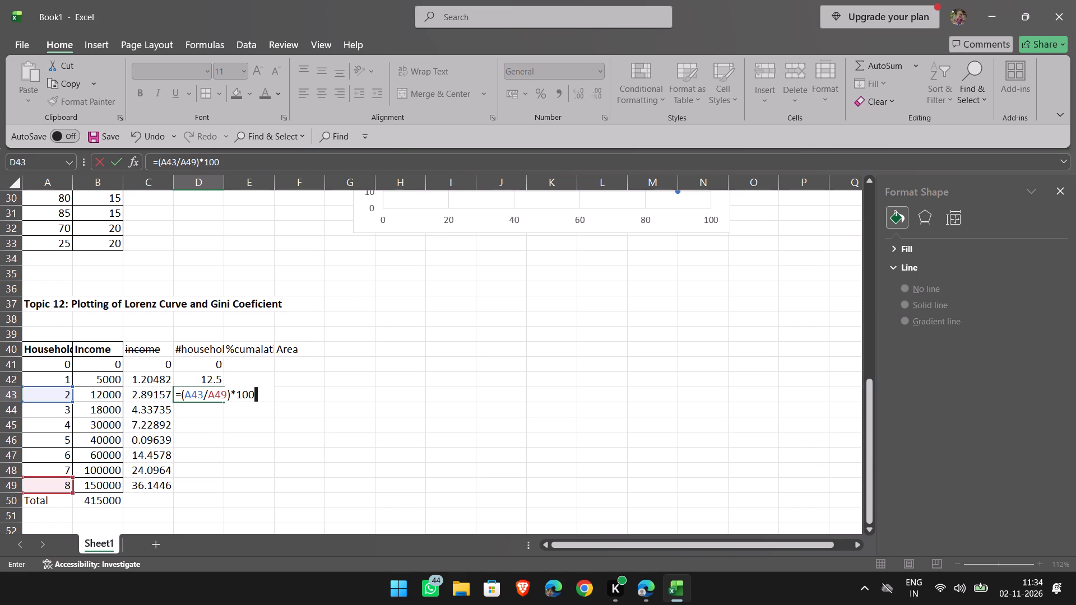
{"action": "key", "text": "Return"}
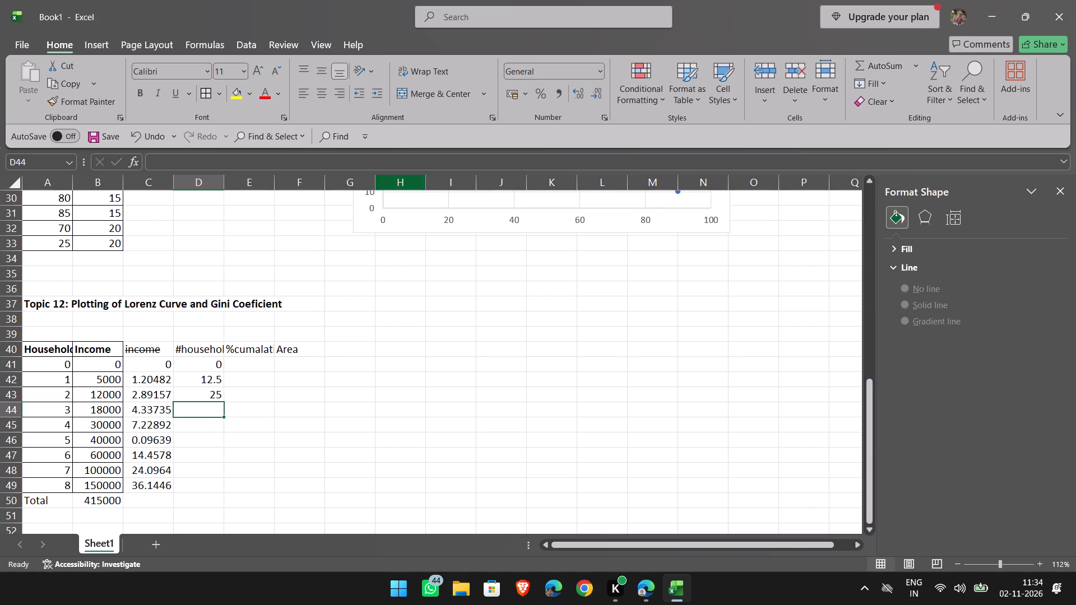
Save the workbook under the file name gunjan in the OneDrive Documents folder.
{"action": "key", "text": "ctrl+s"}
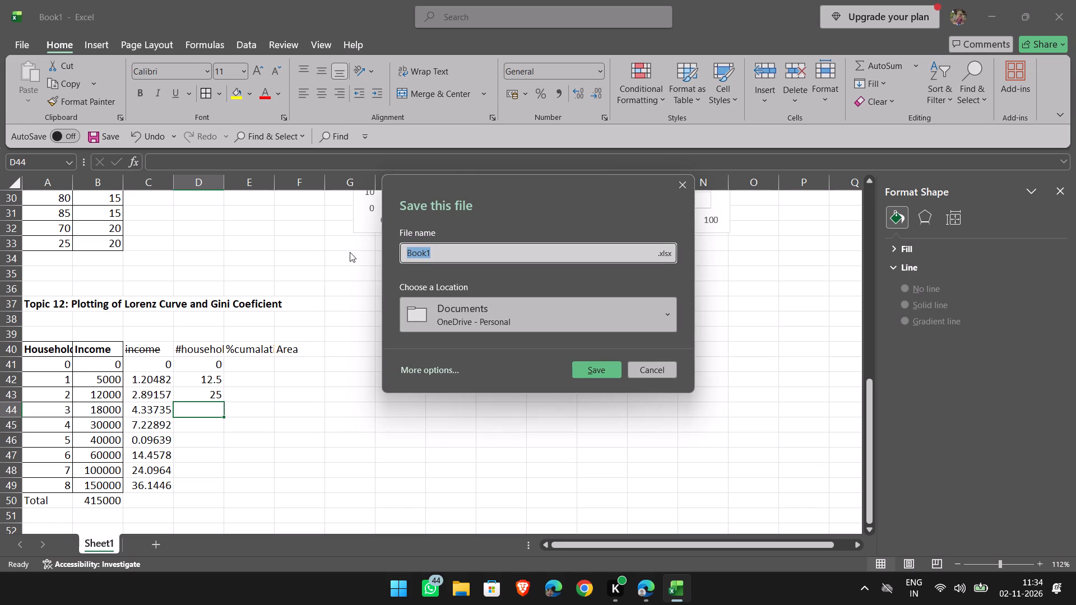
{"action": "key", "text": "BackSpace"}
{"action": "type", "text": "gunjan"}
{"action": "left_click", "coordinate": [585, 300]}
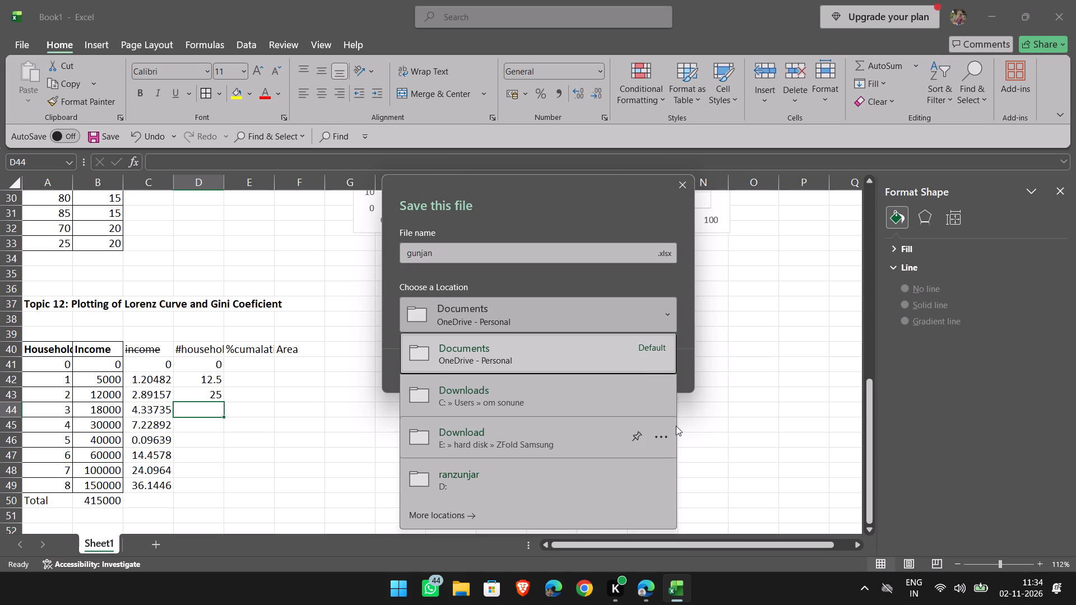
{"action": "left_click", "coordinate": [773, 398]}
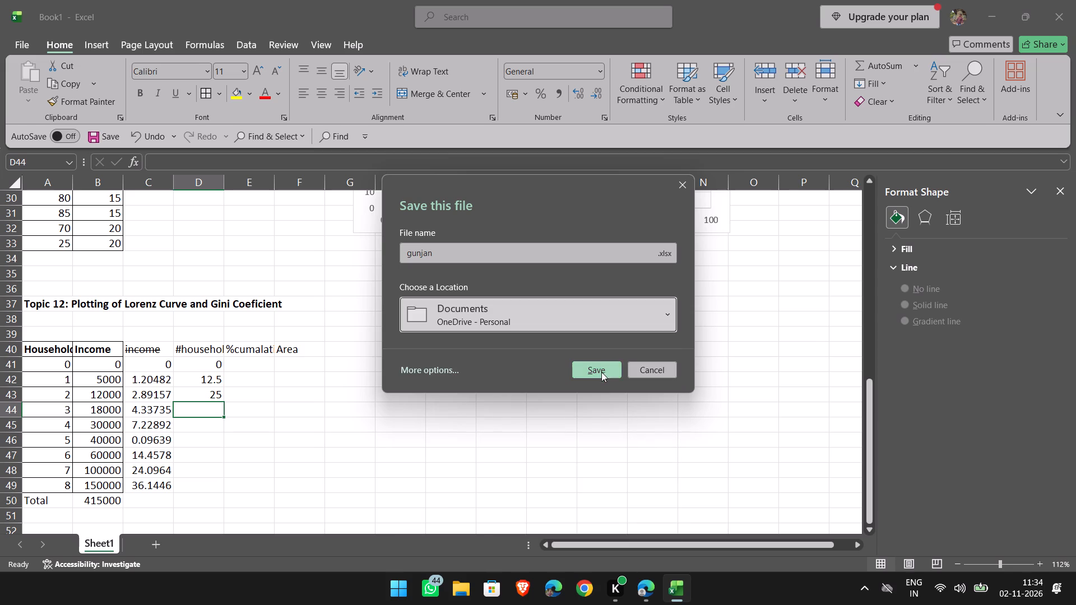
{"action": "left_click", "coordinate": [600, 373]}
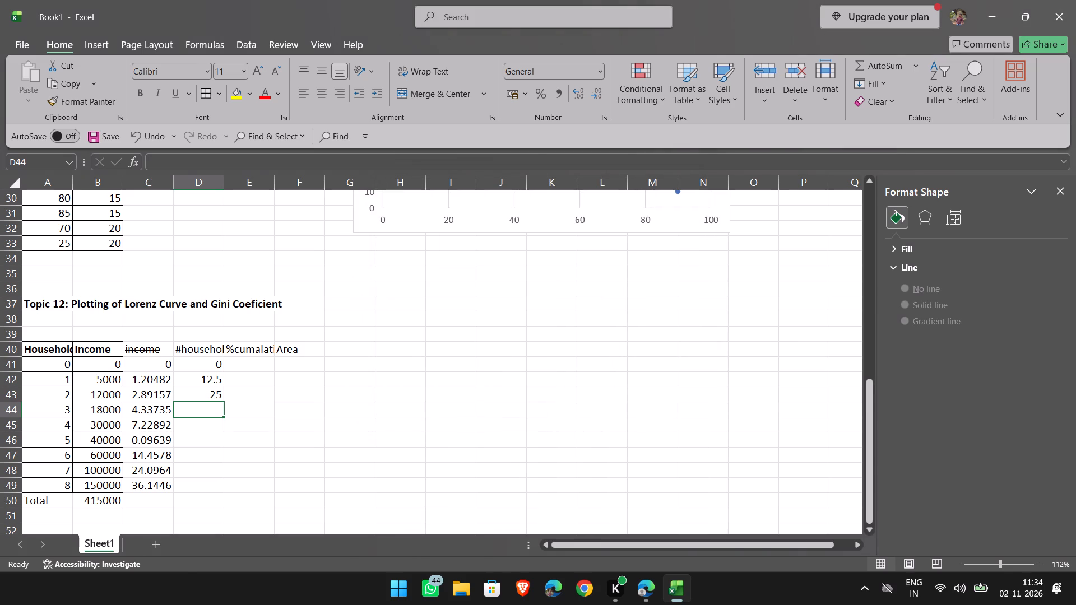
Close the workbook window.
{"action": "left_click", "coordinate": [1065, 7]}
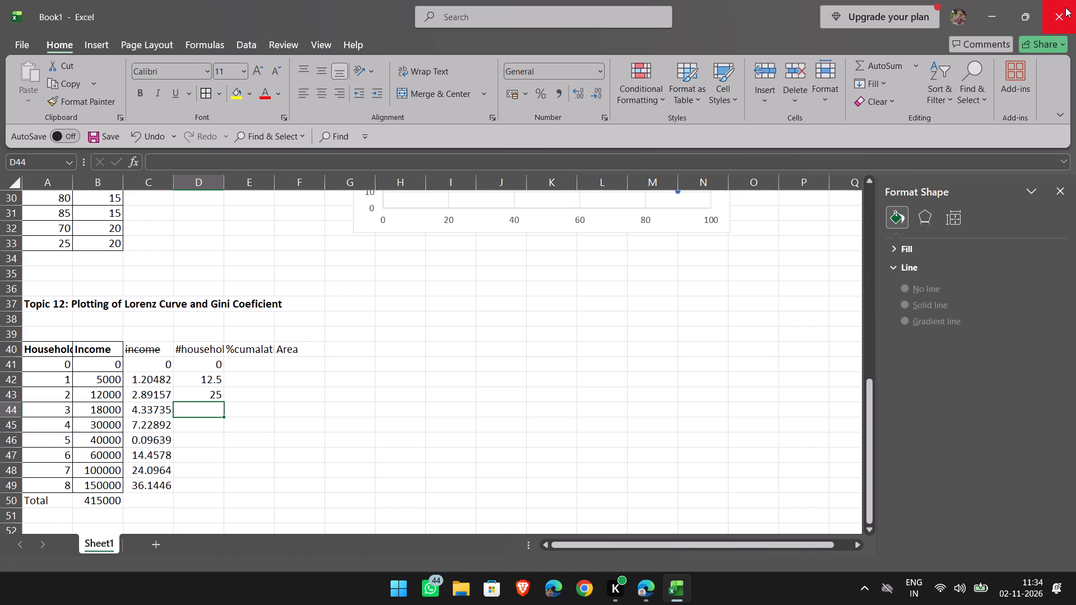
{"action": "left_click", "coordinate": [1065, 7]}
{"action": "double_click", "coordinate": [1065, 7]}
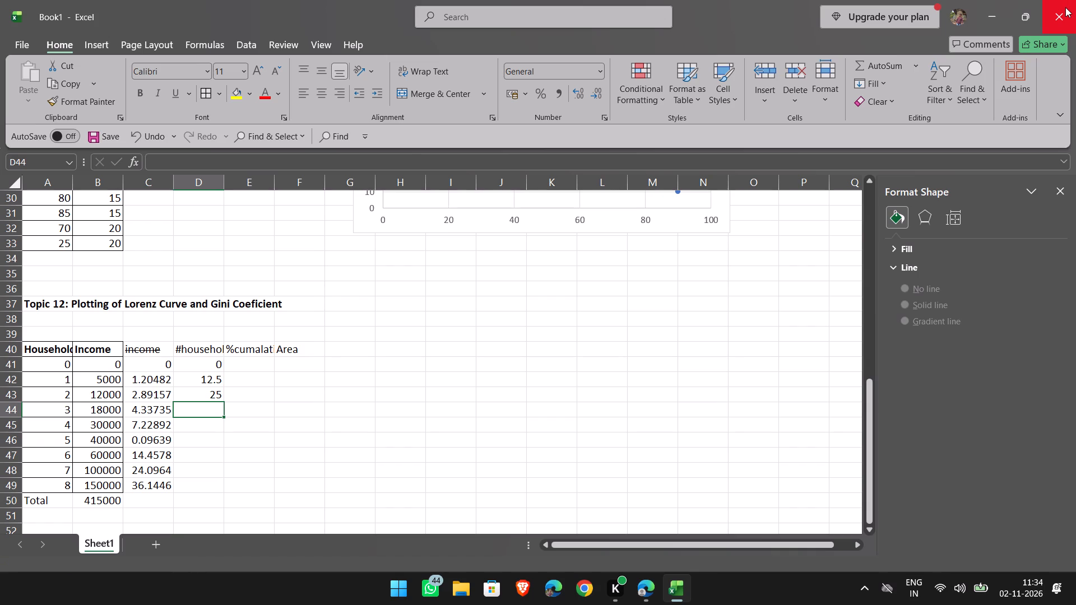